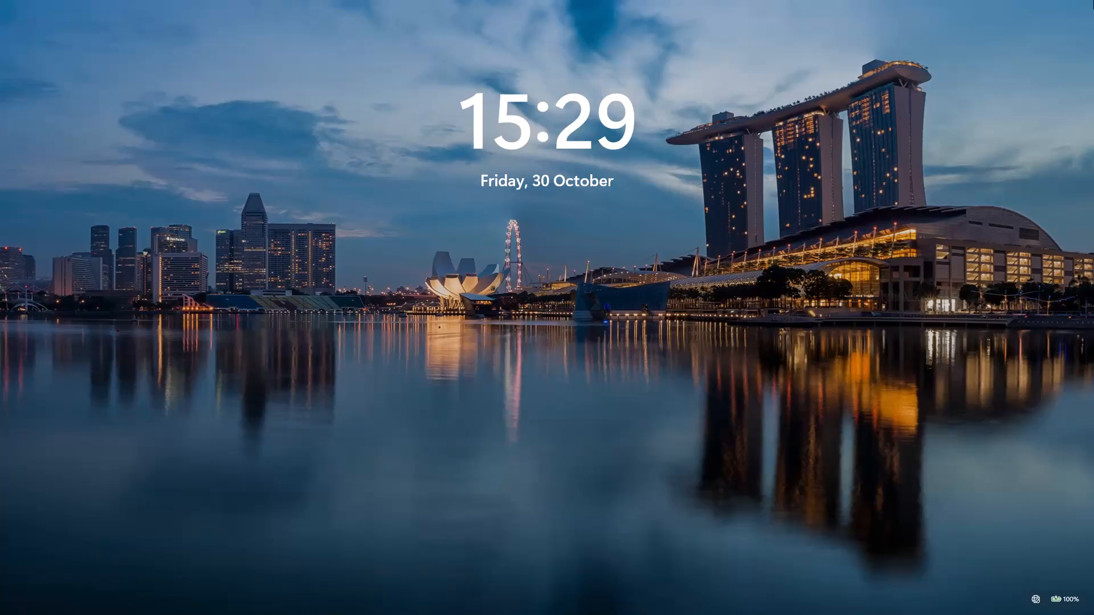
Unlock the computer with the account PIN.
click(746, 542)
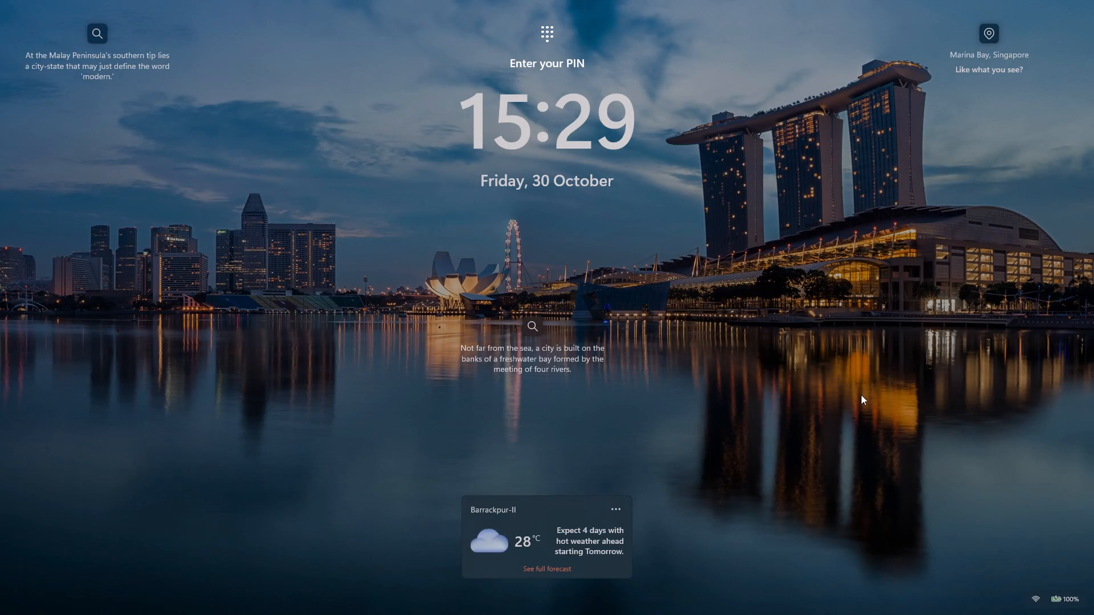
key(Return)
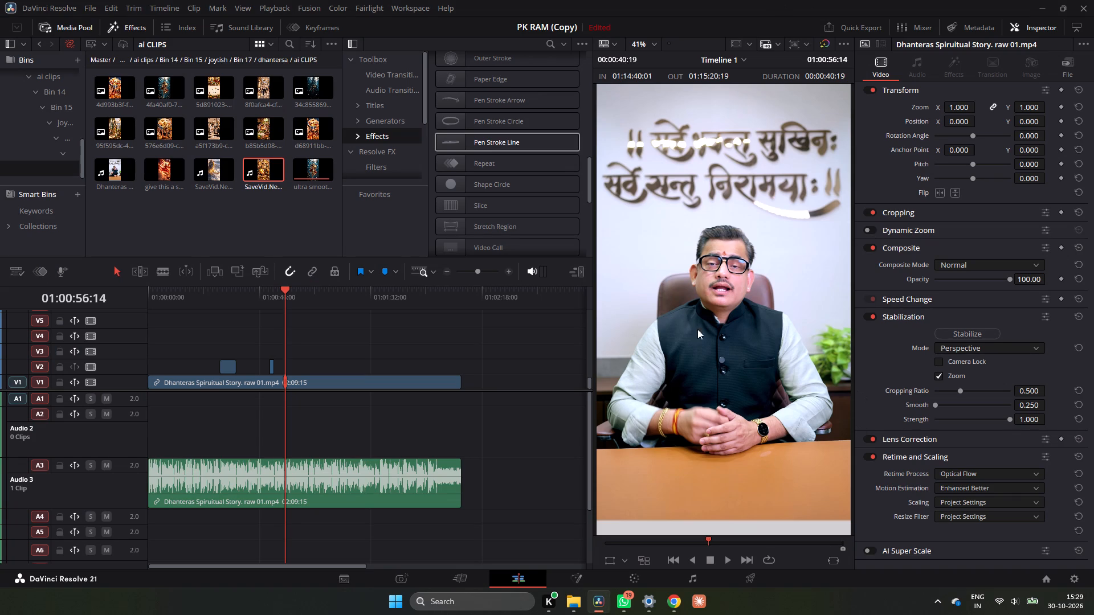
Examine the two overlay clips on track V2 at 01:00:50:10 and 01:00:33:12 in a closer timeline view.
click(275, 306)
click(267, 301)
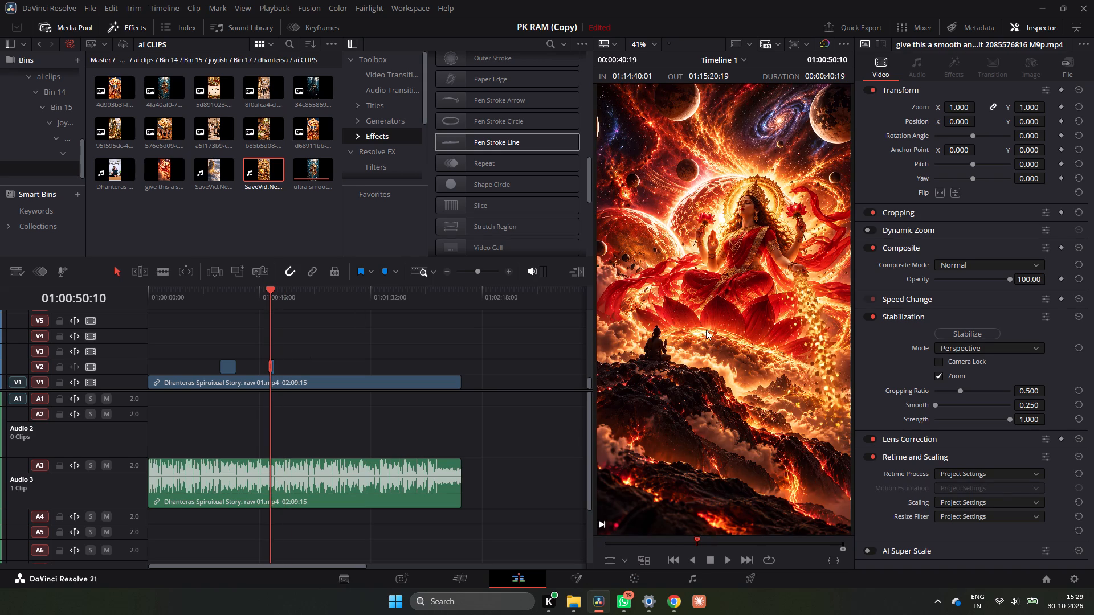
double_click(507, 272)
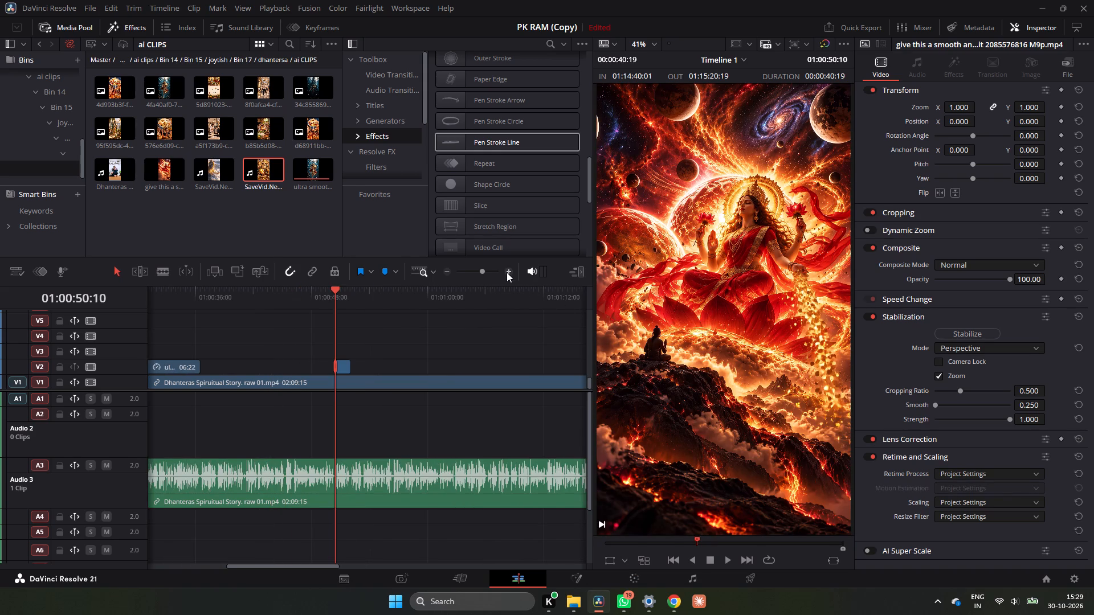
drag(254, 290, 172, 290)
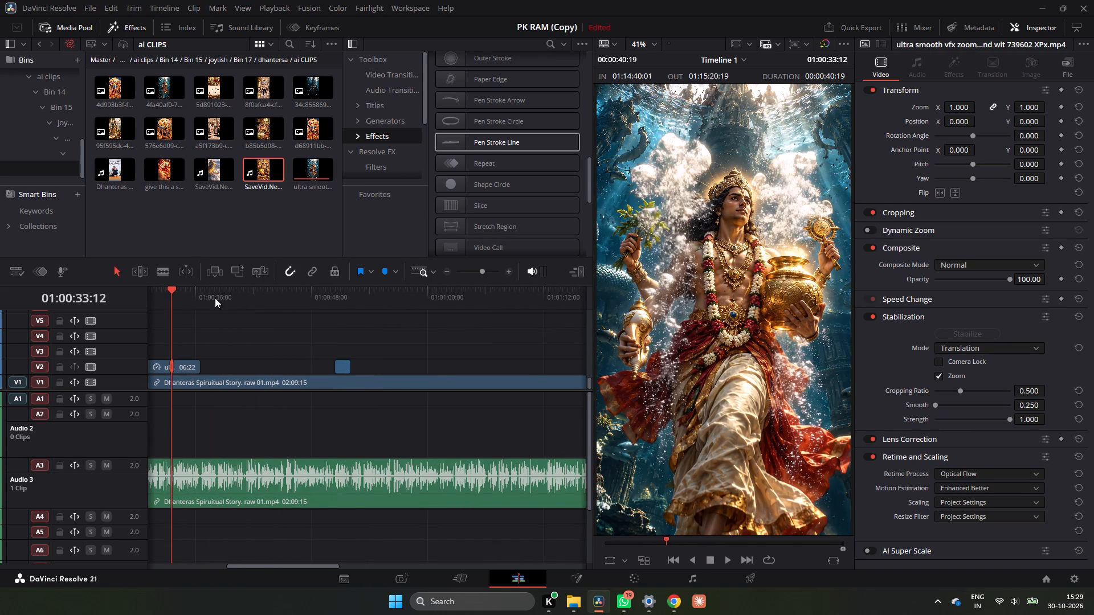
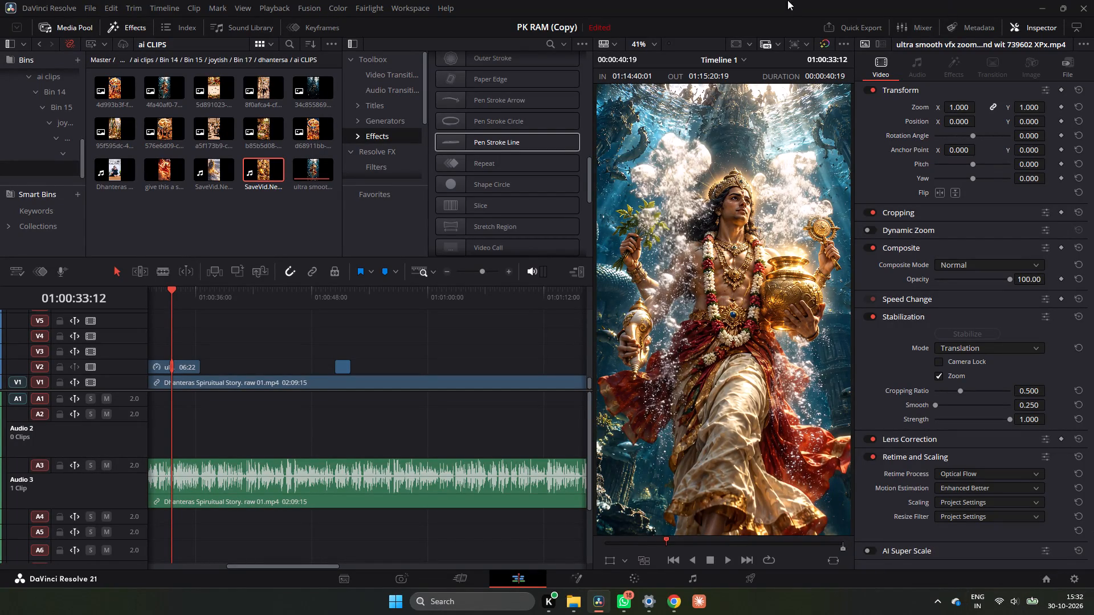
Move the playhead to 01:00:50:10 to view the short second overlay clip on track V2.
click(335, 285)
click(331, 308)
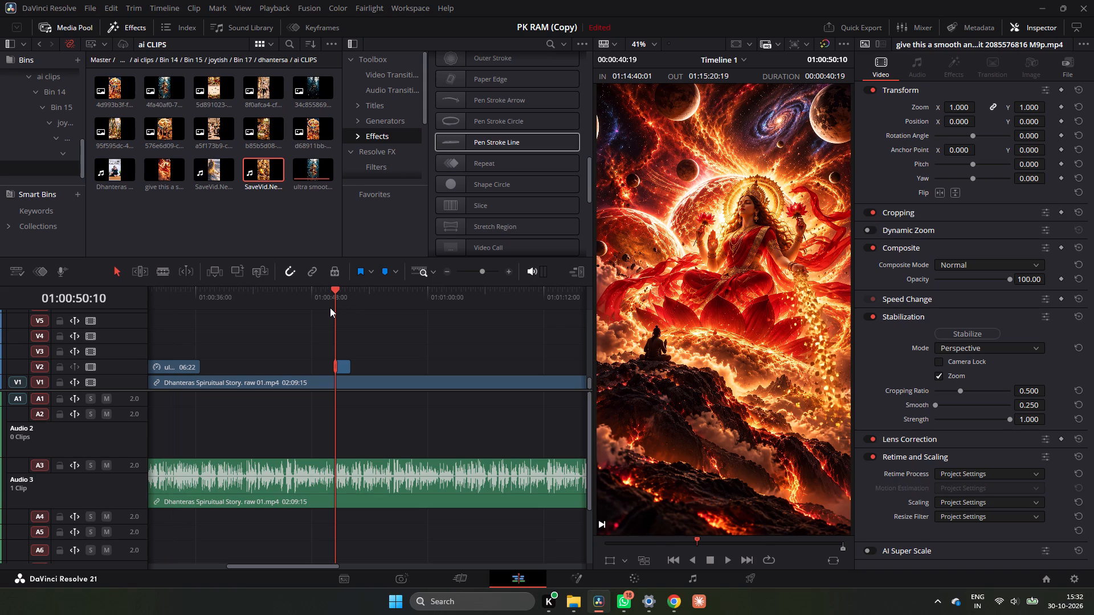
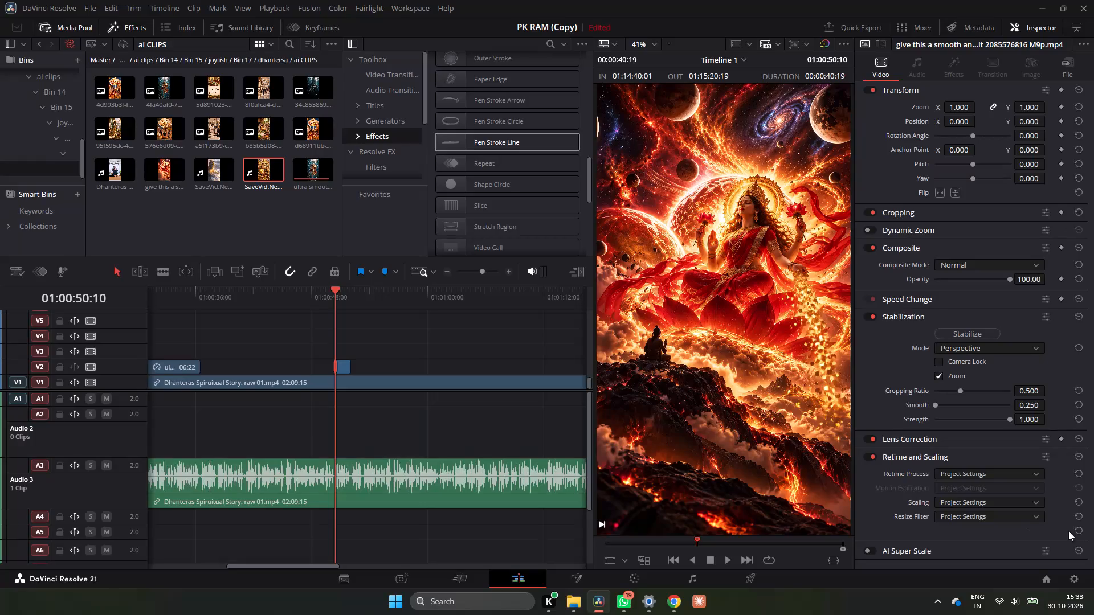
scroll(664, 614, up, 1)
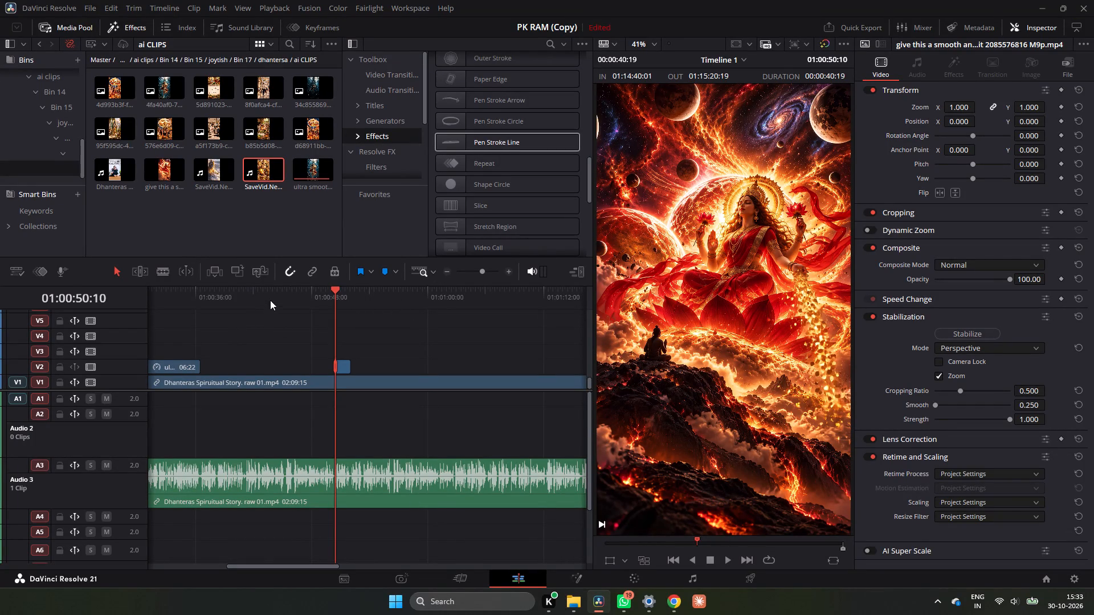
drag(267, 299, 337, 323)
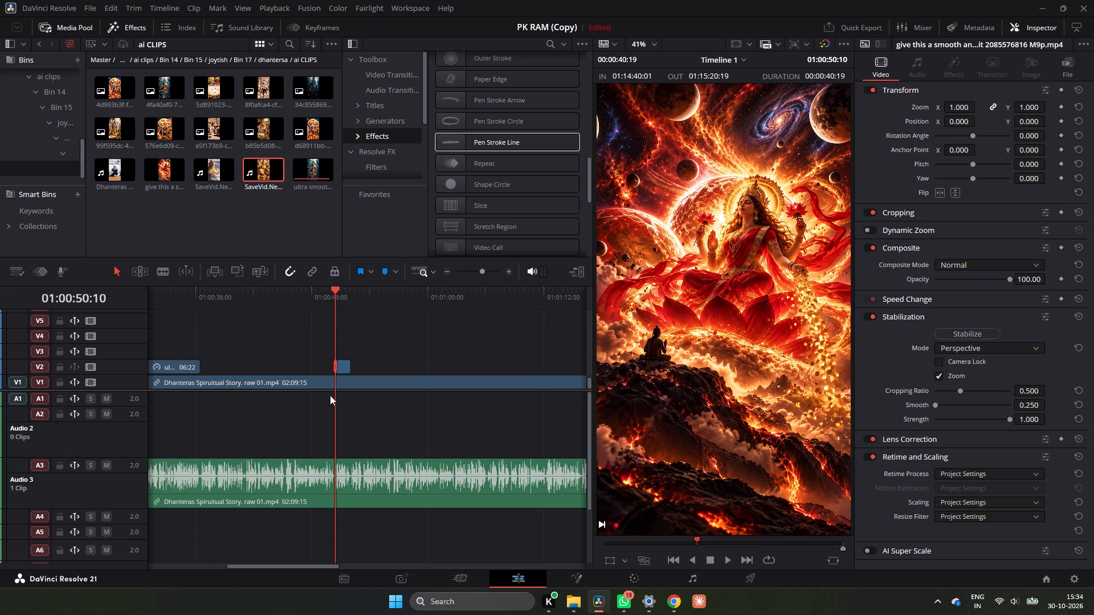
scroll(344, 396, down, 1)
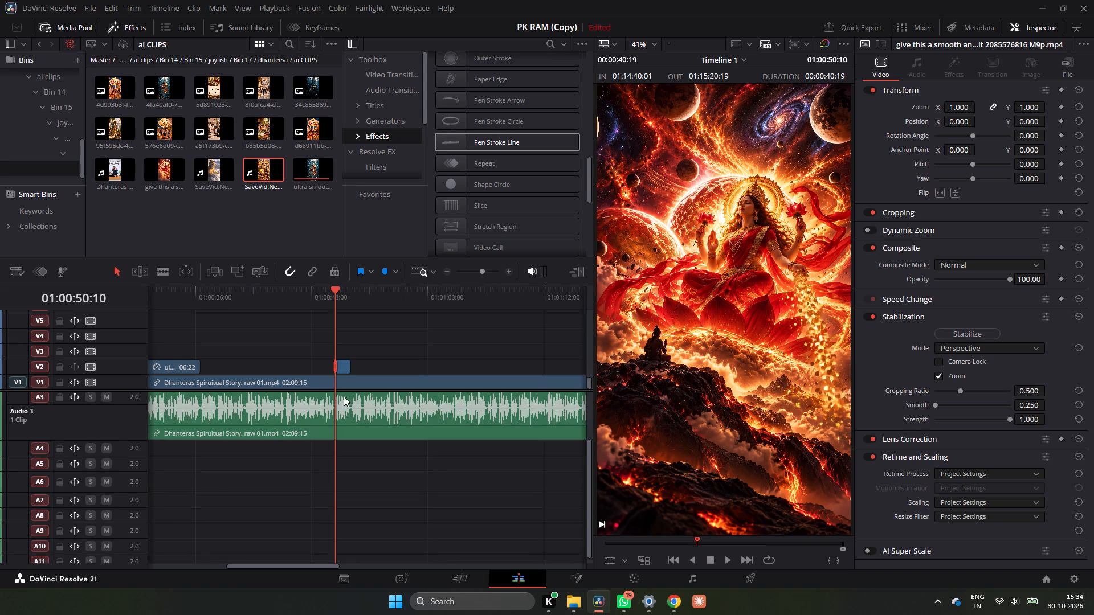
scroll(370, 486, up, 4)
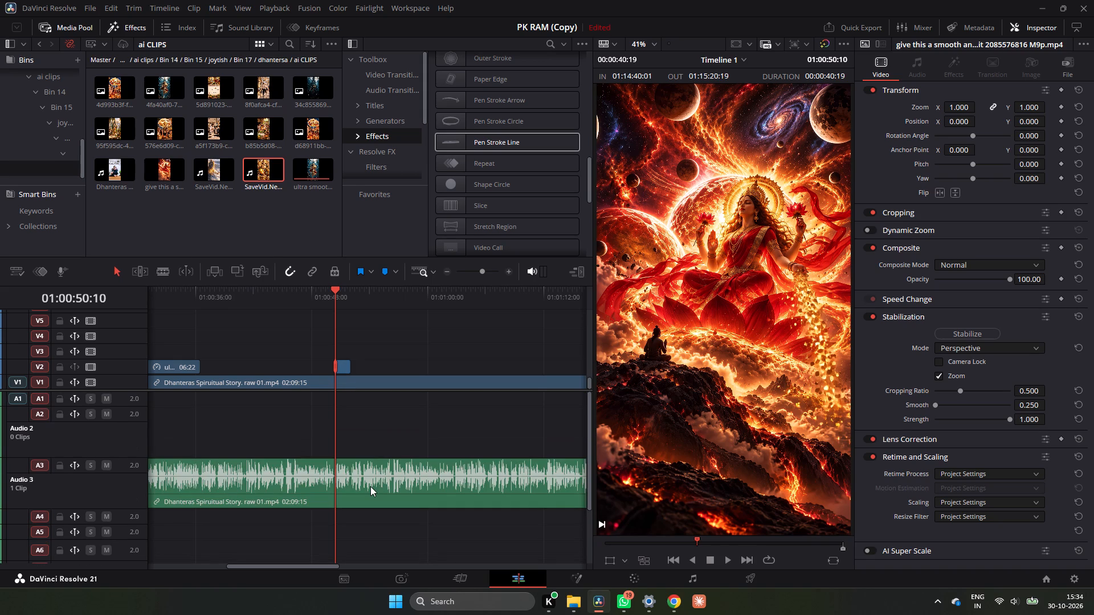
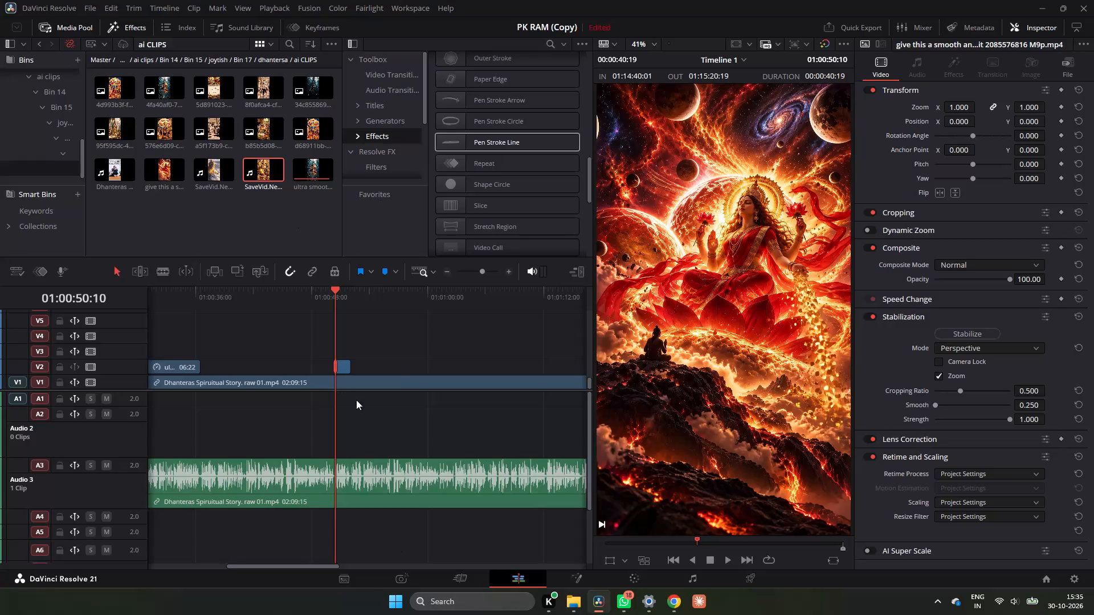
Review the two AI overlay clips on track V2 and play the talking footage through to 01:00:54:00.
click(447, 270)
drag(342, 289, 339, 297)
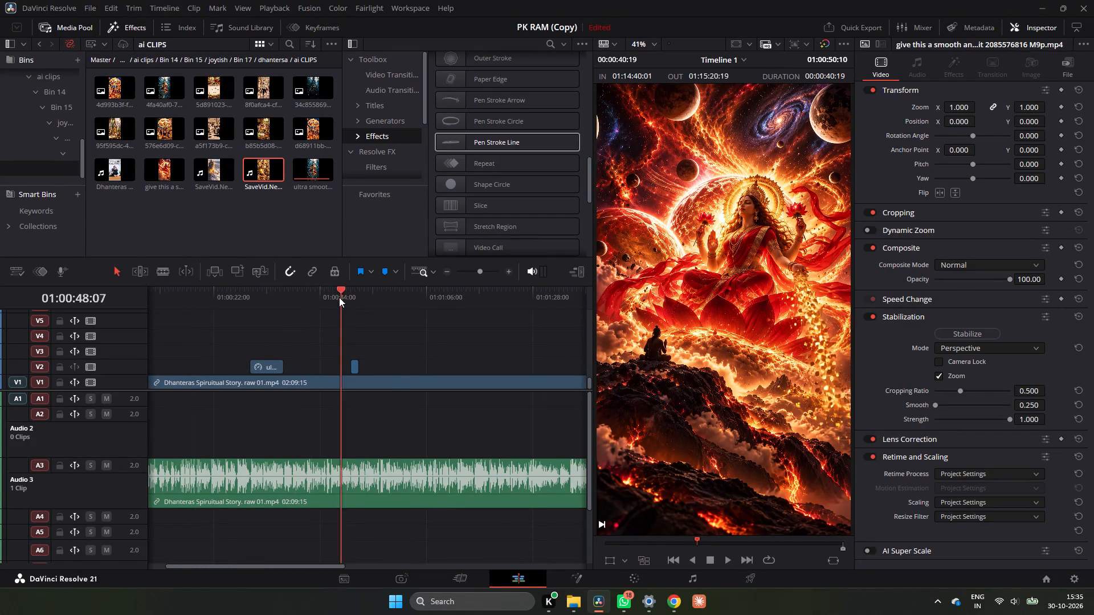
drag(339, 297, 350, 315)
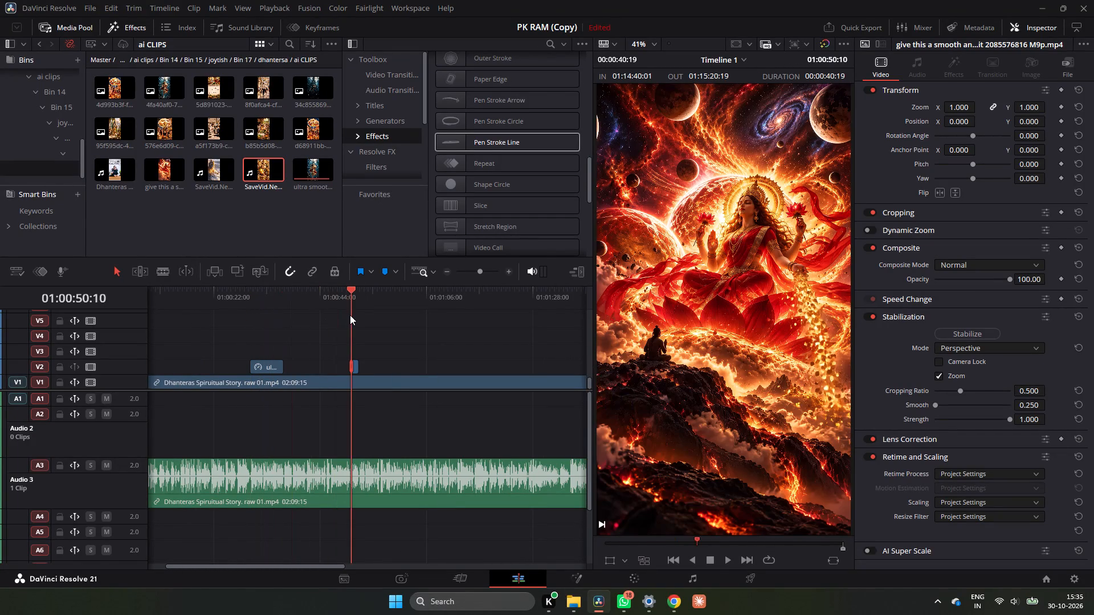
drag(350, 315, 354, 317)
drag(354, 317, 506, 324)
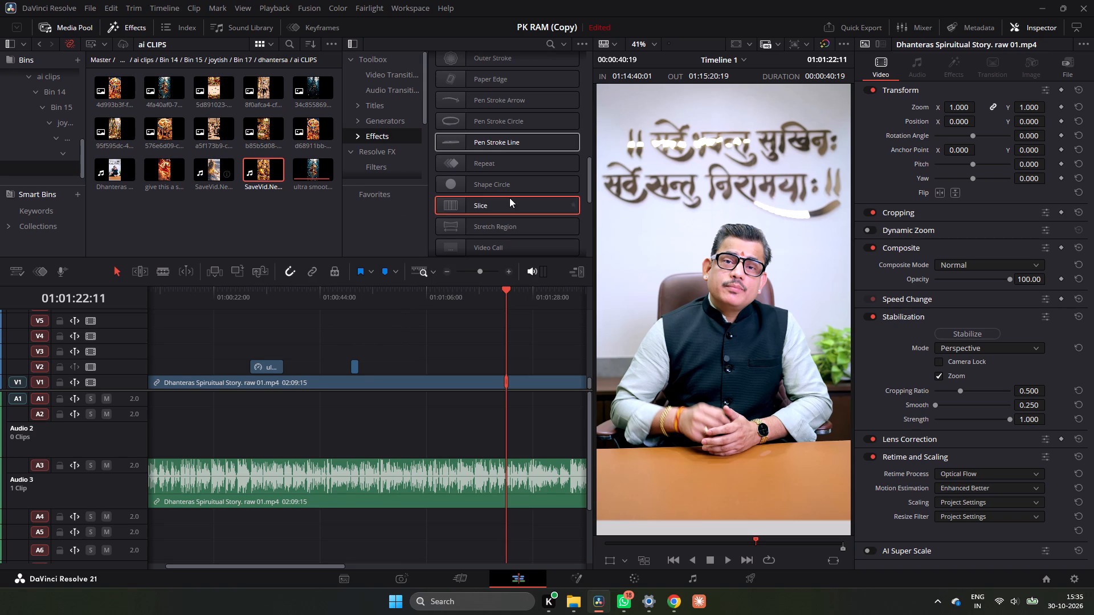
click(256, 300)
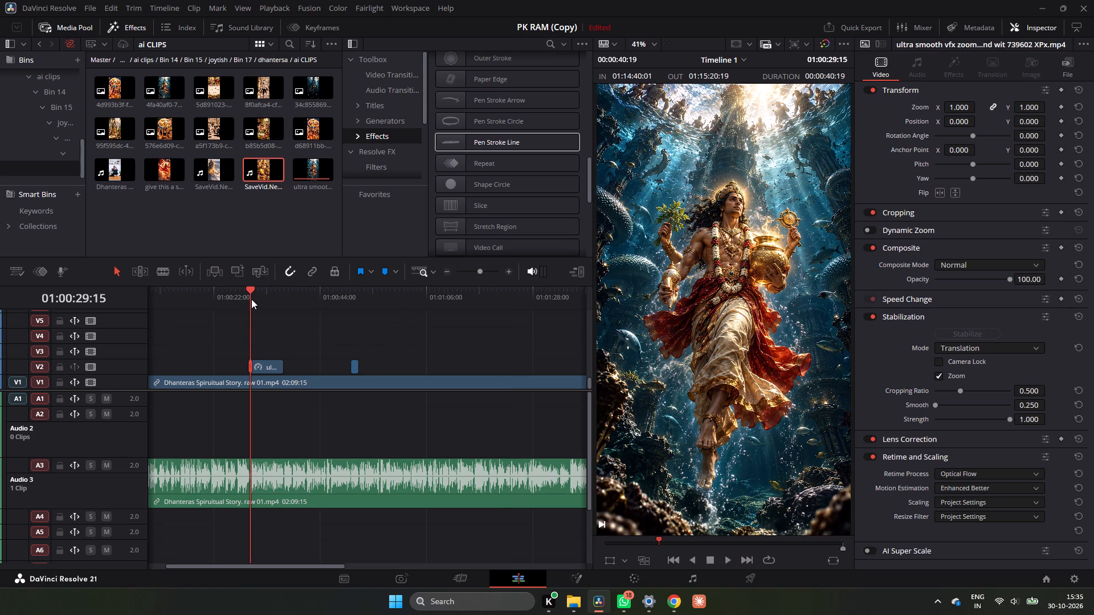
double_click(447, 274)
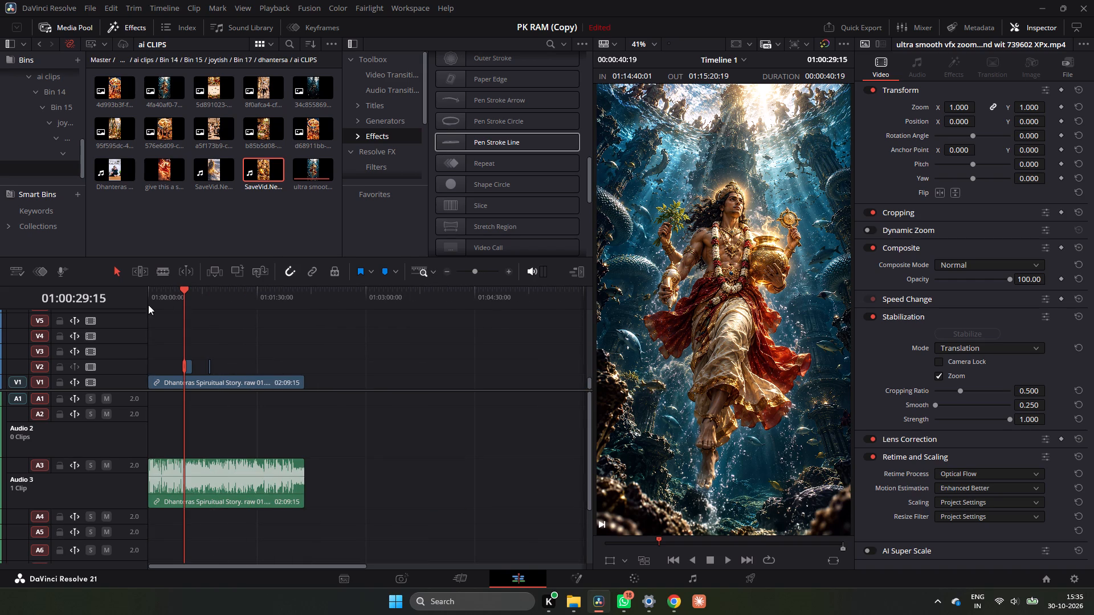
drag(168, 298, 211, 302)
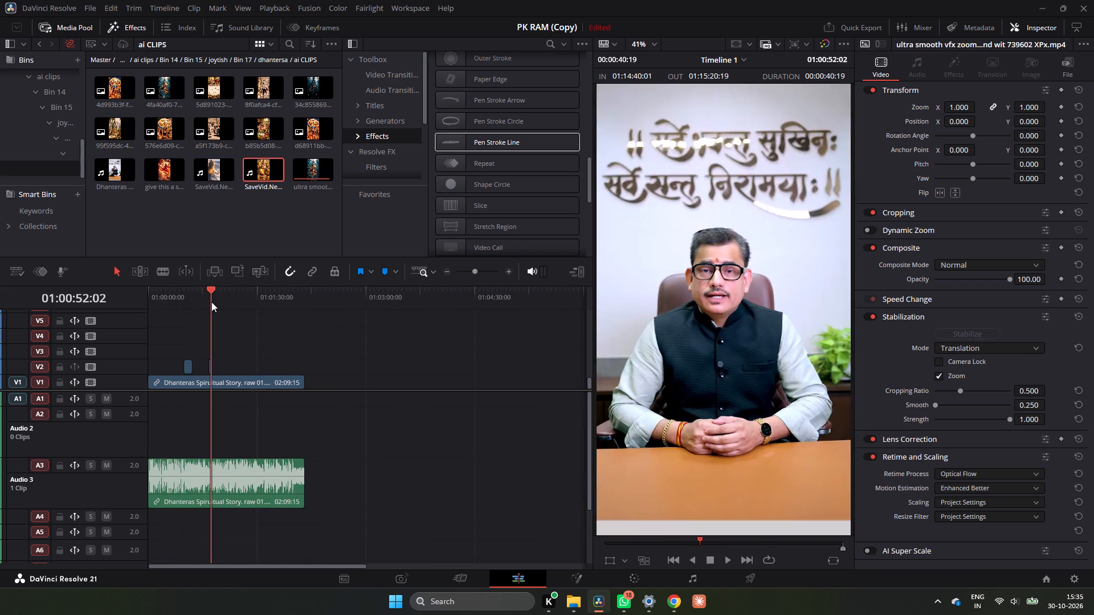
drag(211, 302, 207, 305)
key(space)
key(space)
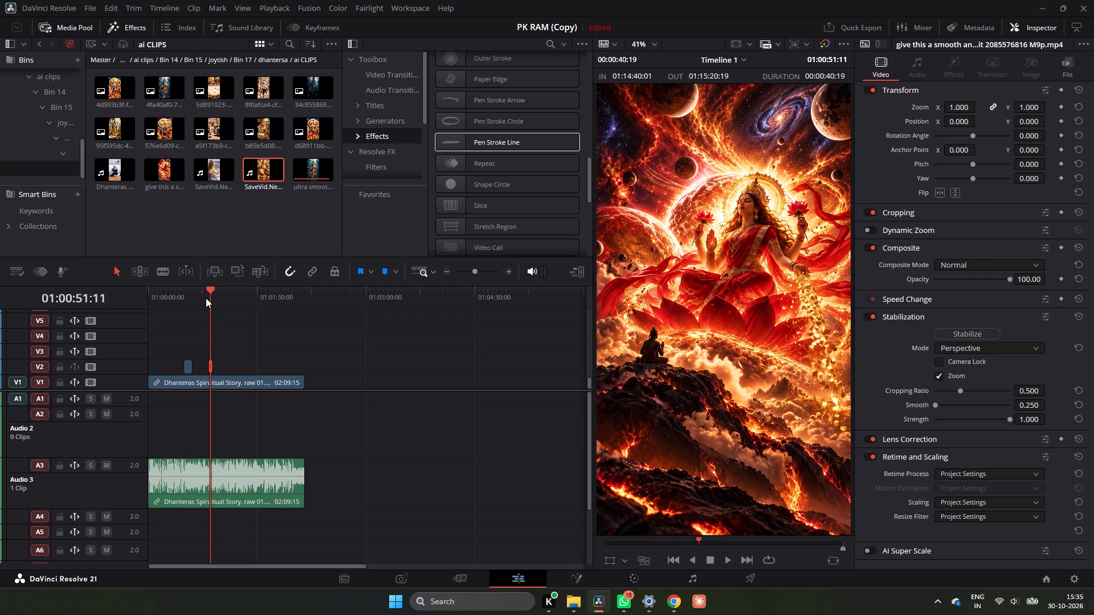
scroll(512, 0, up, 1)
key(space)
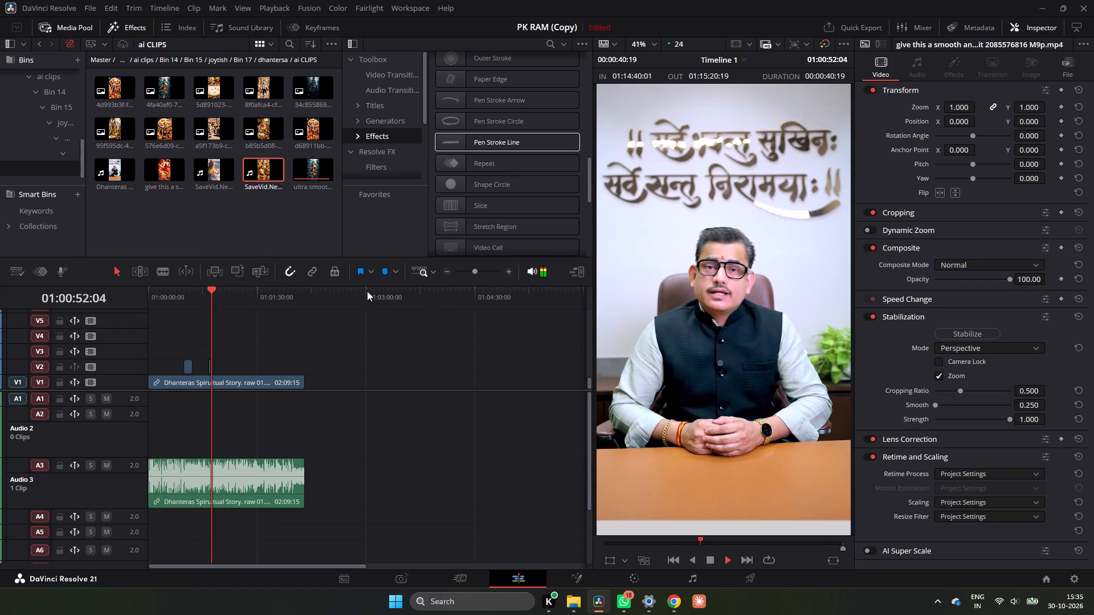
key(space)
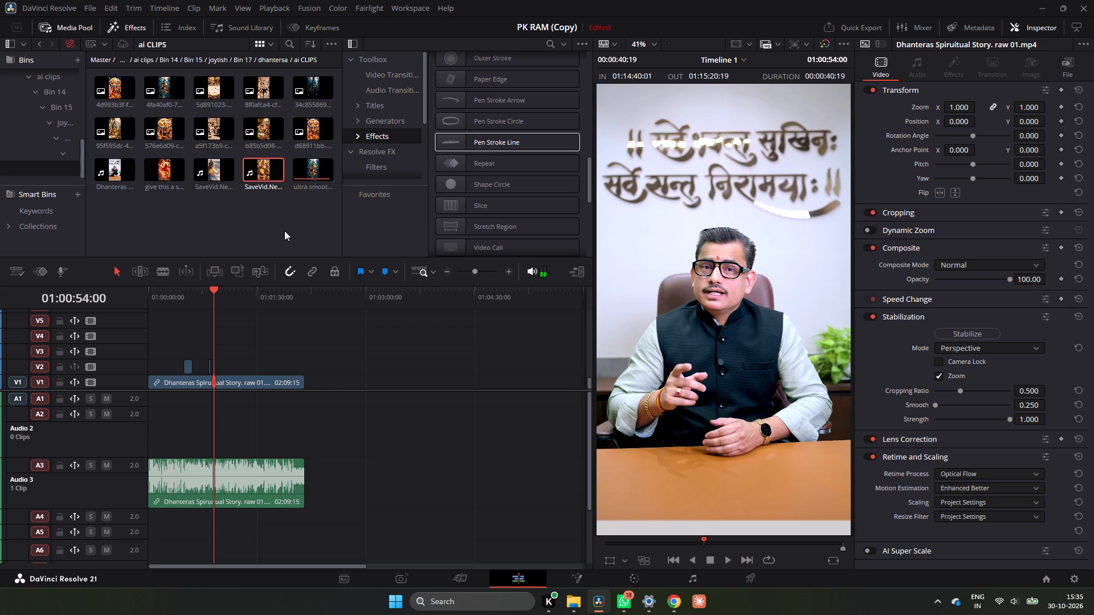
Import all the media files from the Dhanteras PK folder into the ai CLIPS bin.
right_click(284, 231)
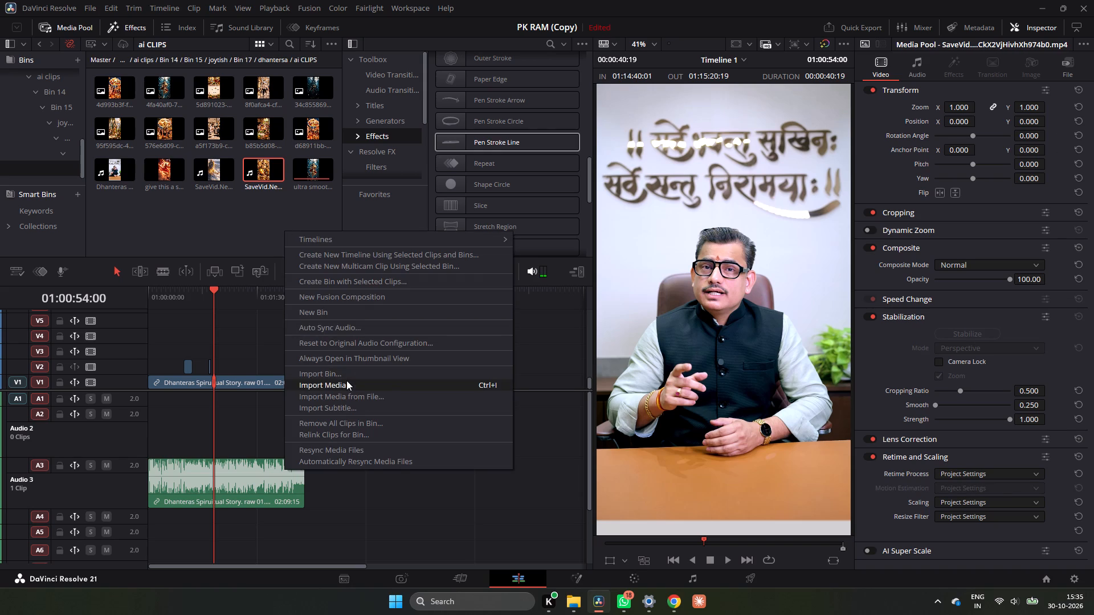
click(346, 383)
scroll(240, 216, down, 7)
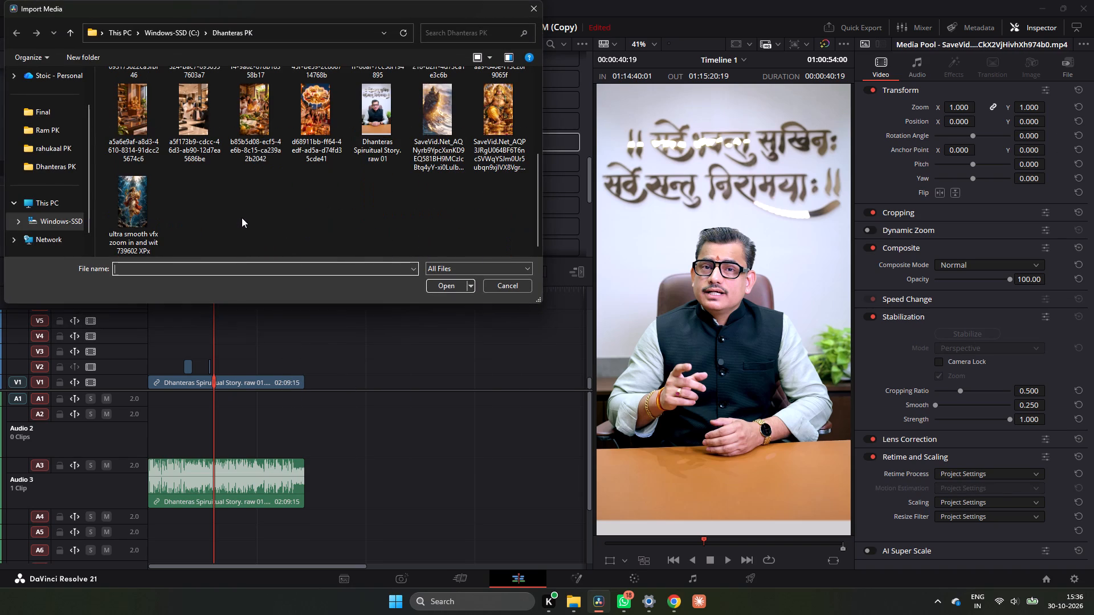
key(ctrl+a)
click(134, 201)
key(ctrl+a)
click(431, 284)
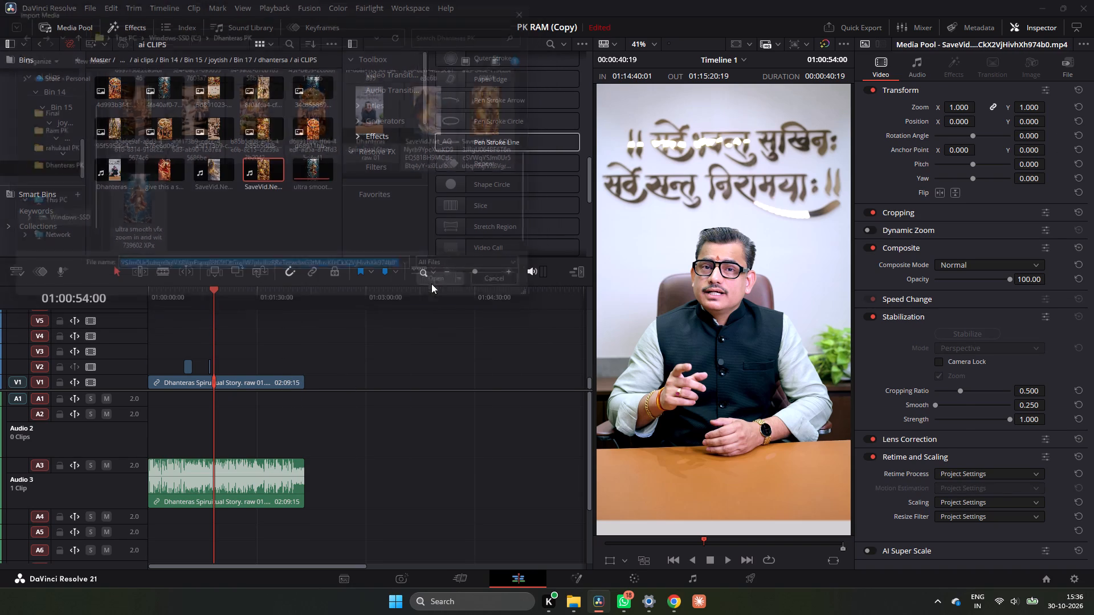
scroll(283, 203, down, 4)
click(276, 237)
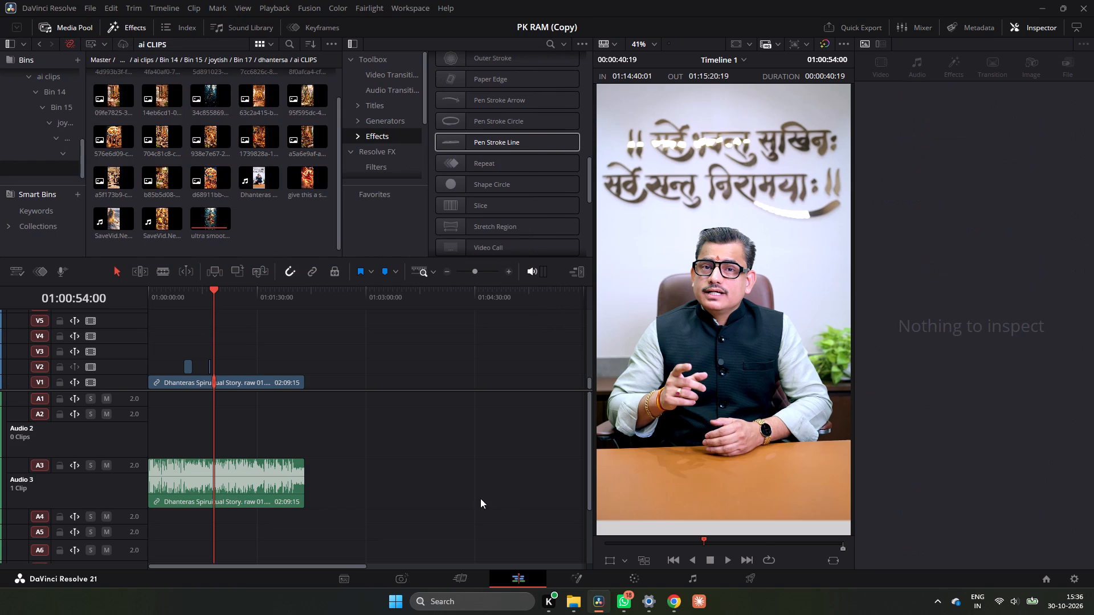
Play the talking footage onward from 01:00:54:00, and replay the passage from about 01:01:18:23 to 01:01:22:01.
key(space)
click(507, 269)
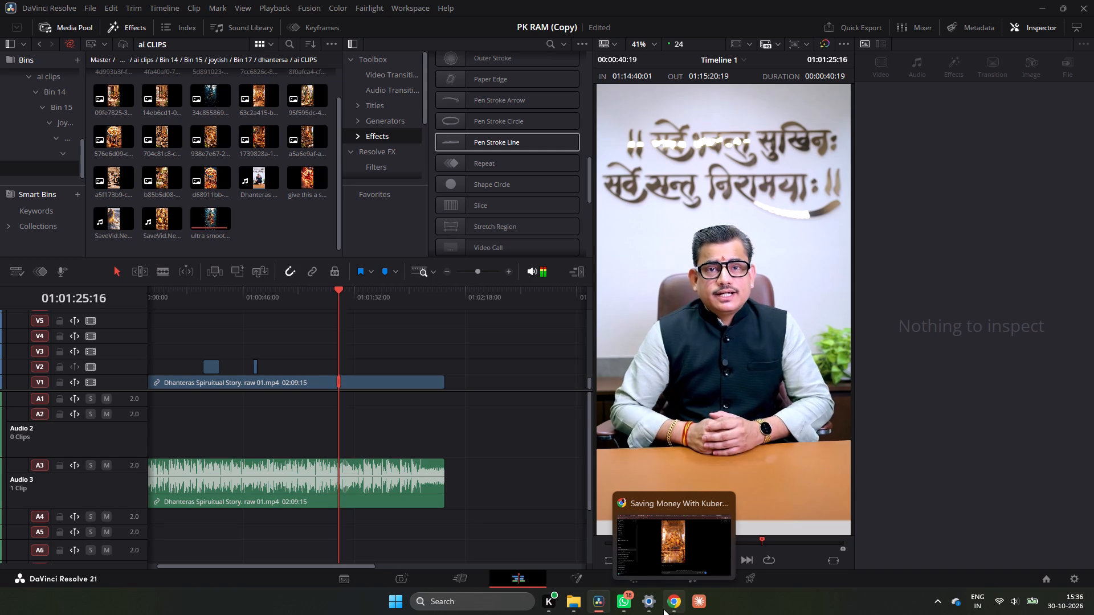
key(space)
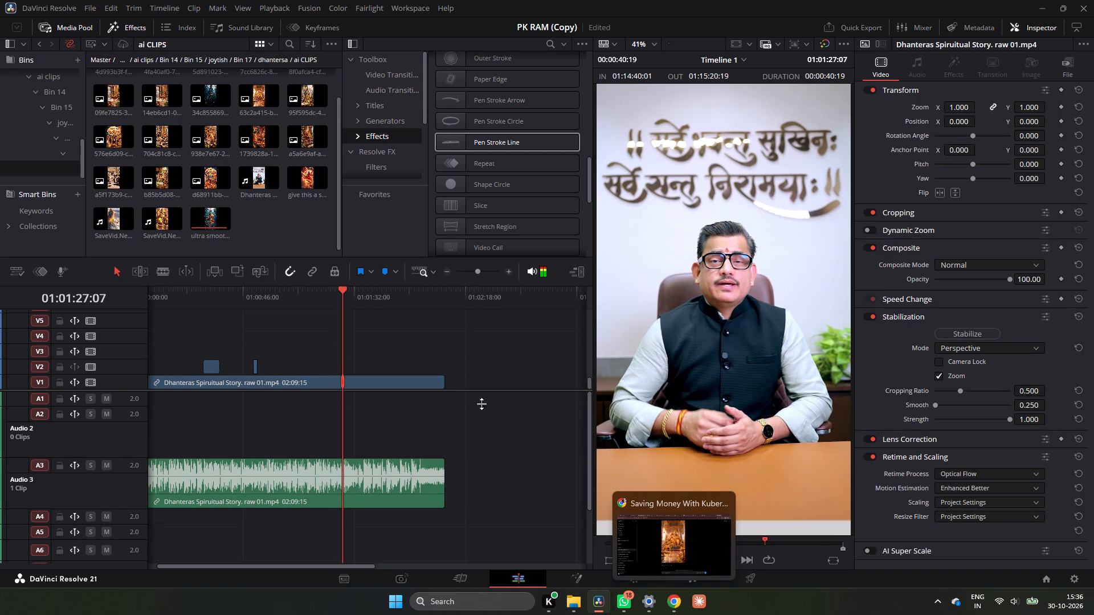
click(323, 294)
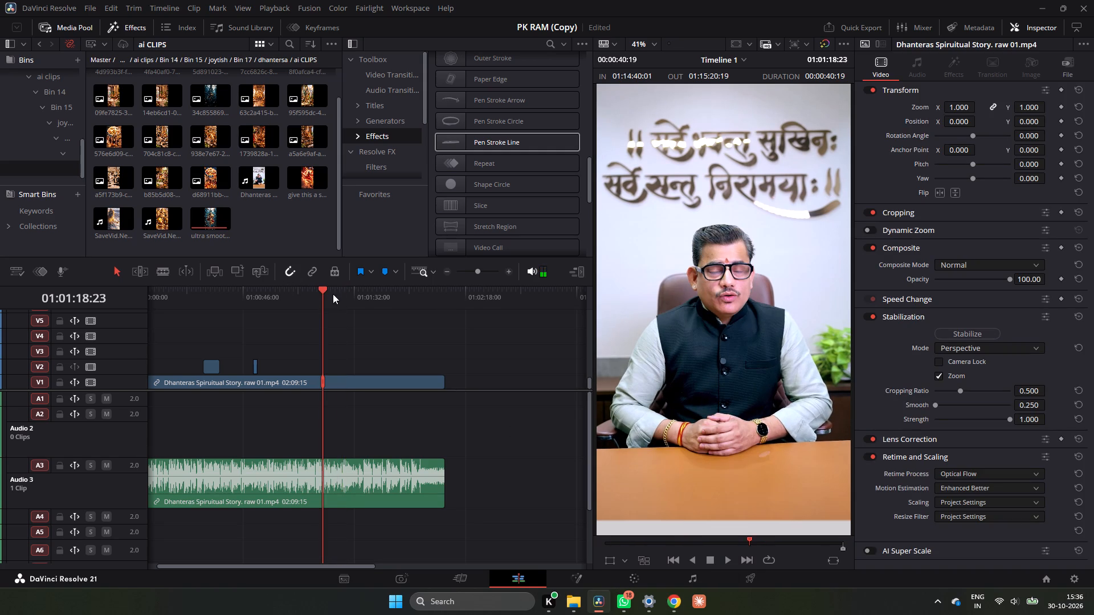
double_click(512, 274)
key(space)
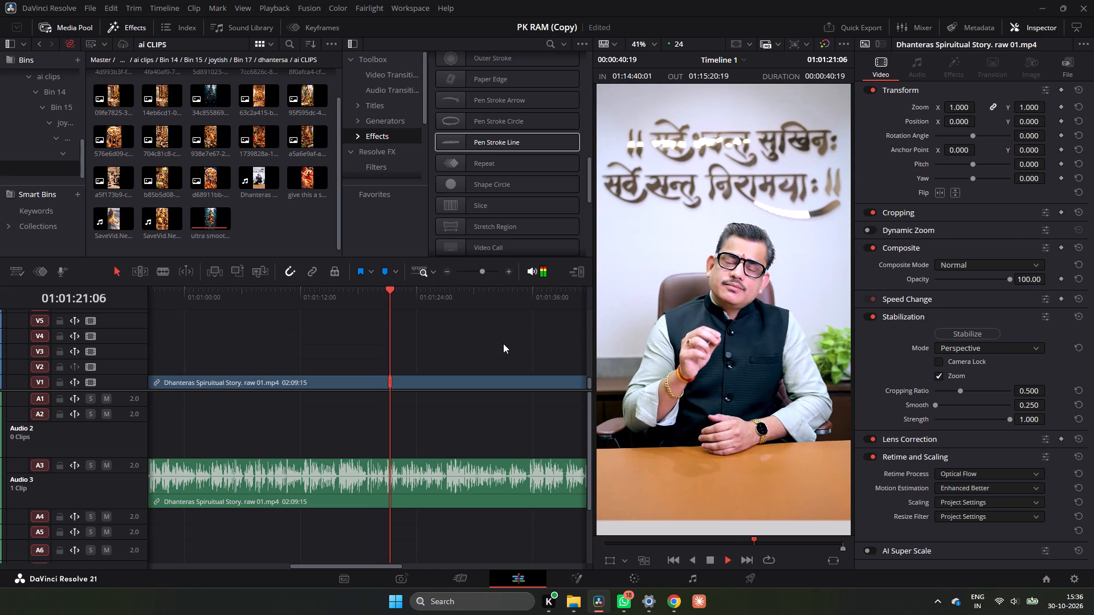
key(space)
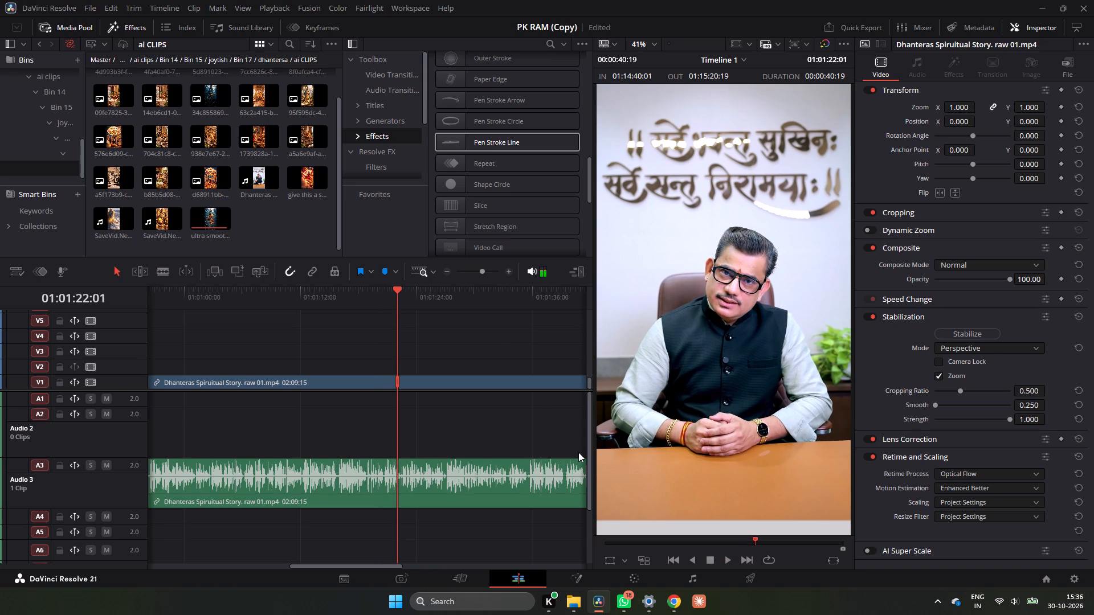
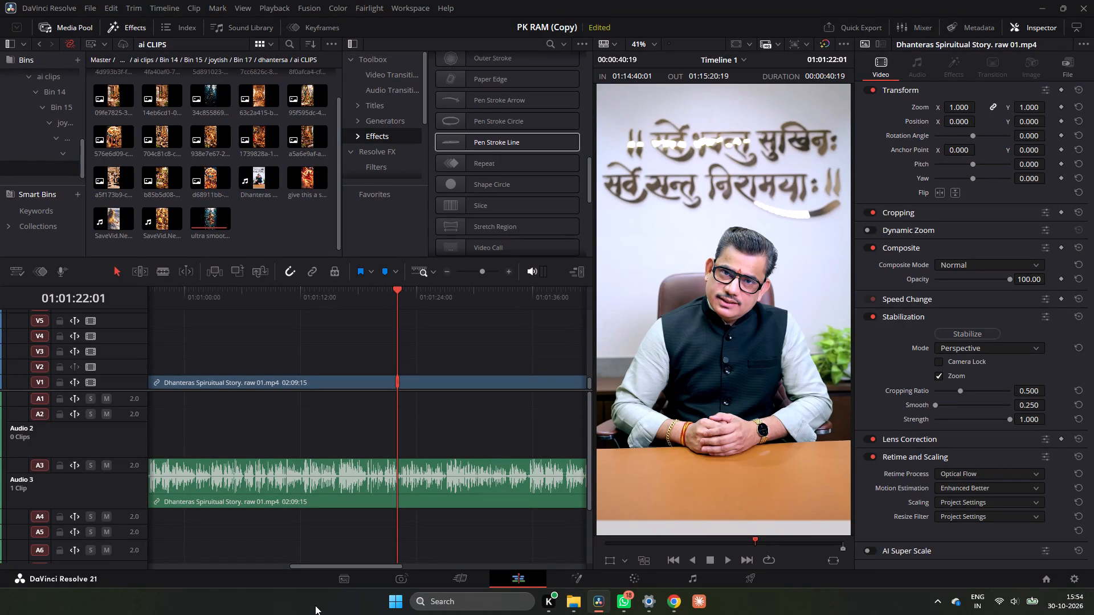
Replay the talking footage from a little before 01:01:22:01 and play it through to 01:02:01:00 near the clip's end.
double_click(448, 275)
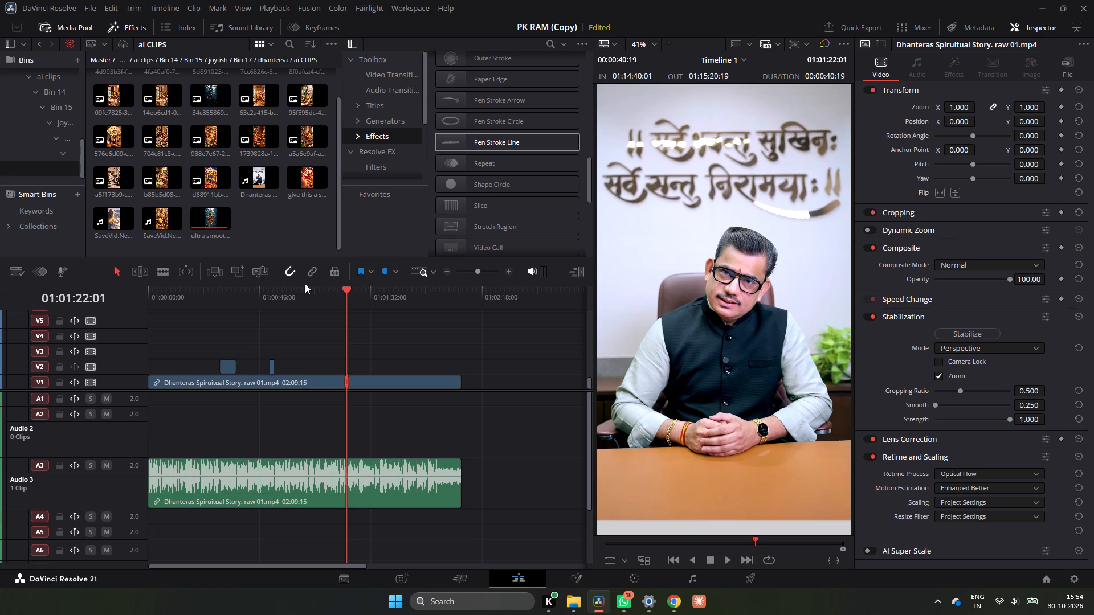
key(space)
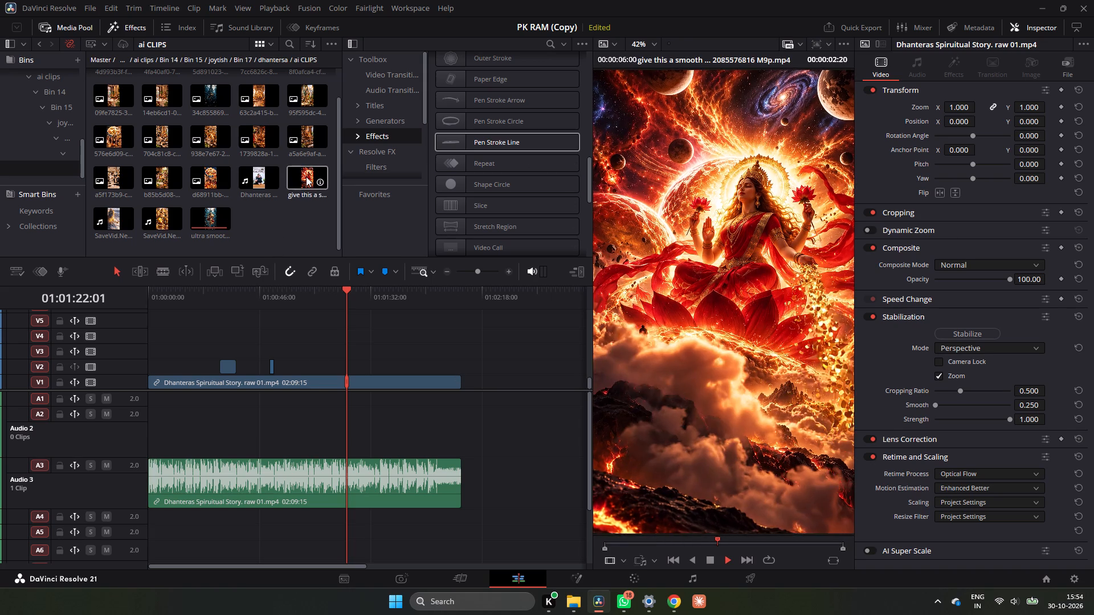
key(space)
key(space)
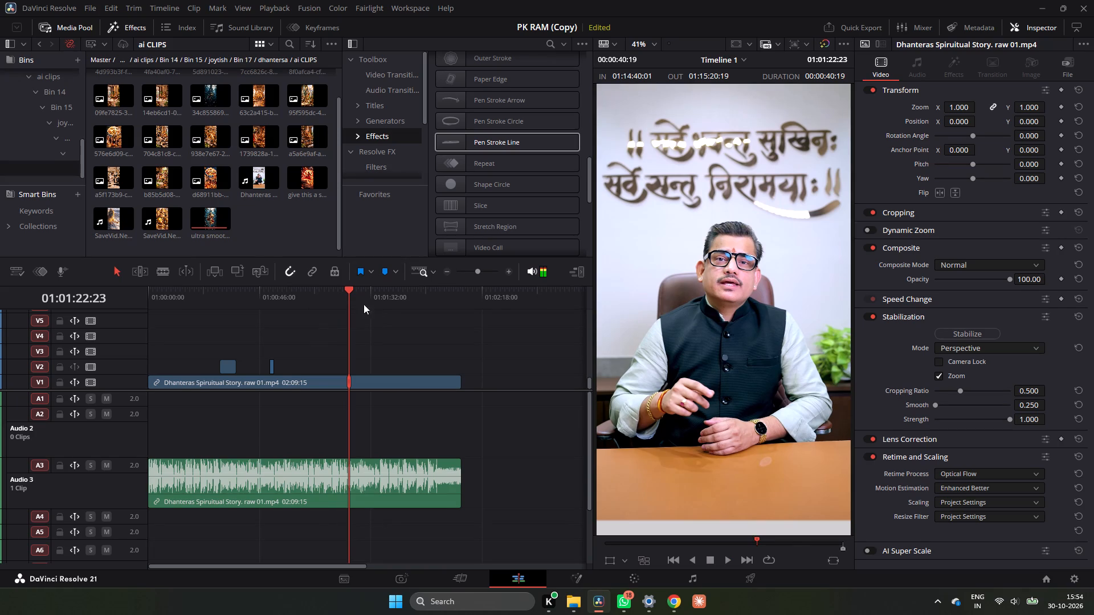
click(315, 291)
key(space)
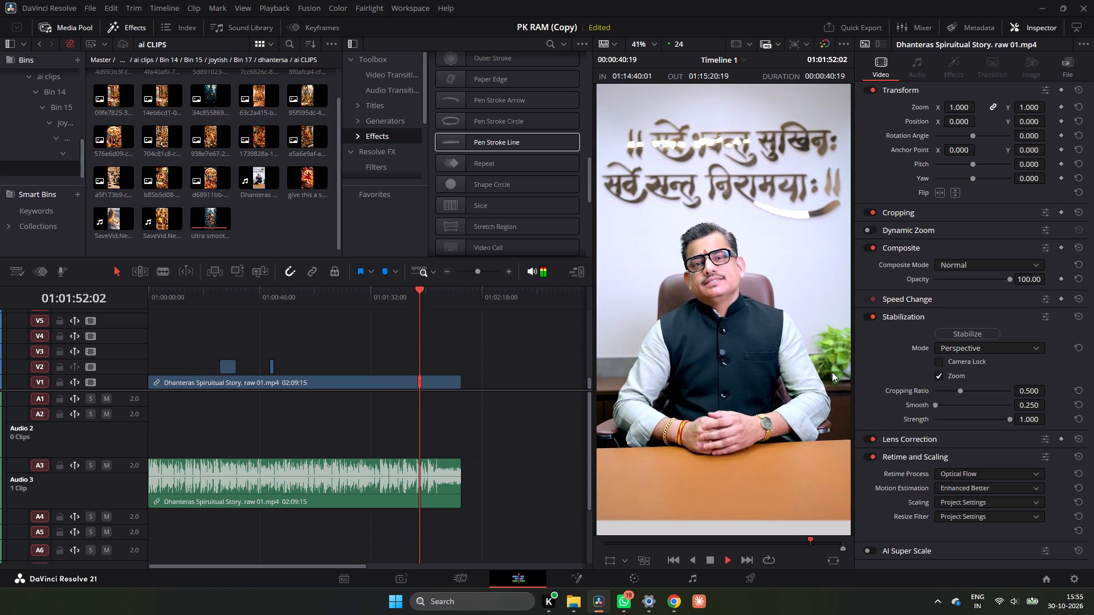
click(510, 271)
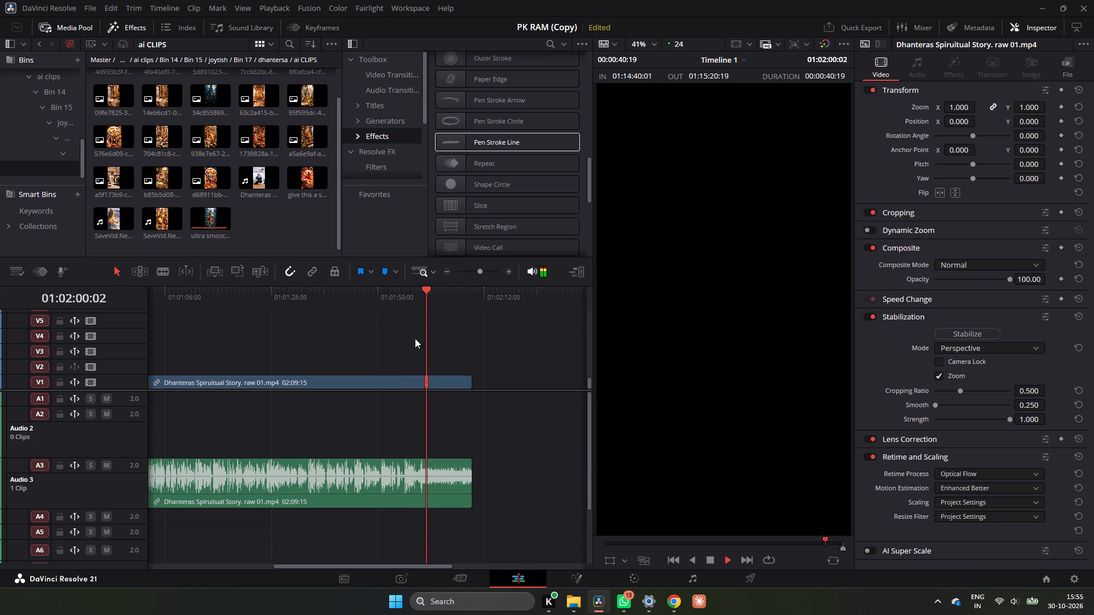
key(space)
triple_click(448, 275)
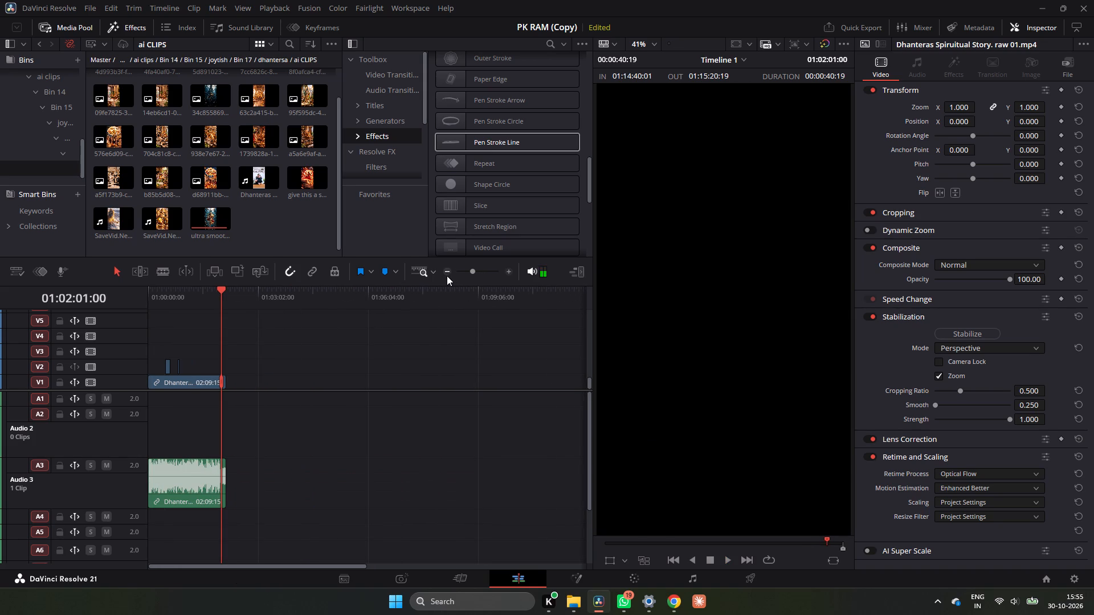
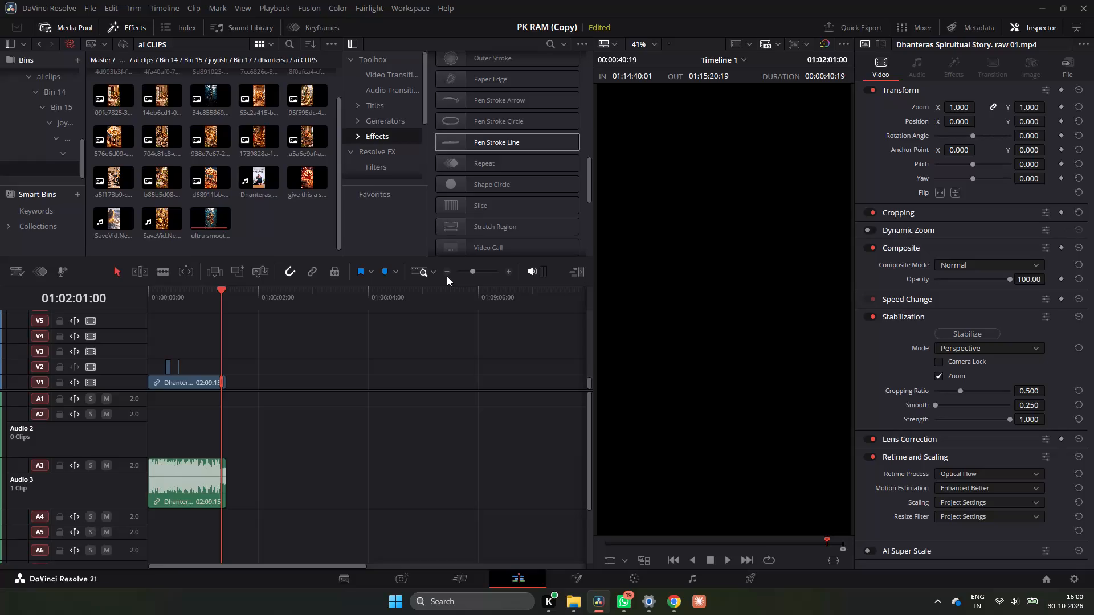
key(space)
double_click(505, 269)
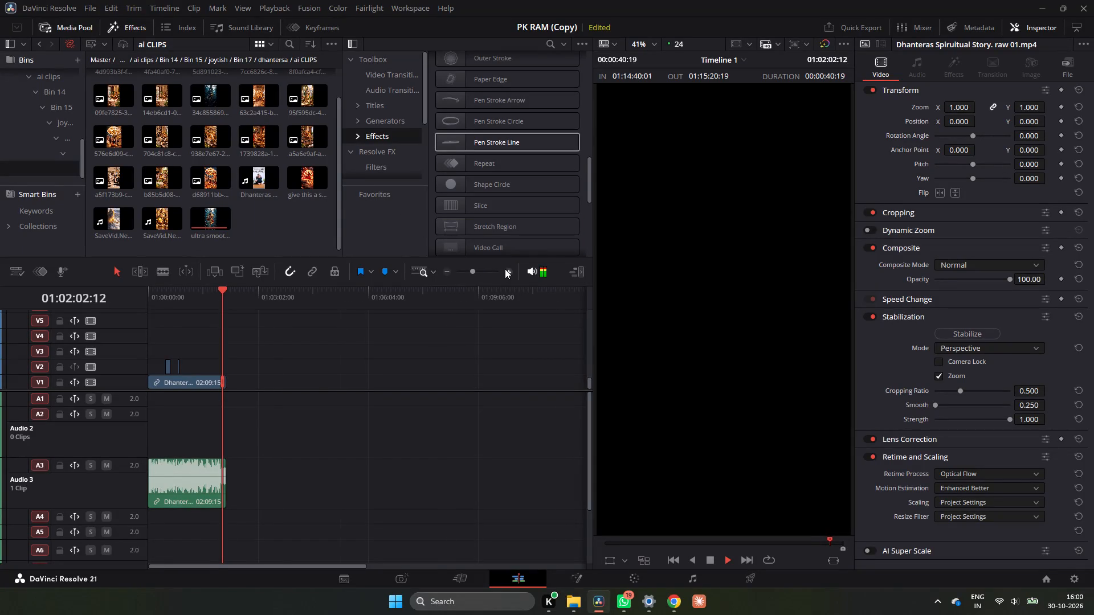
click(206, 299)
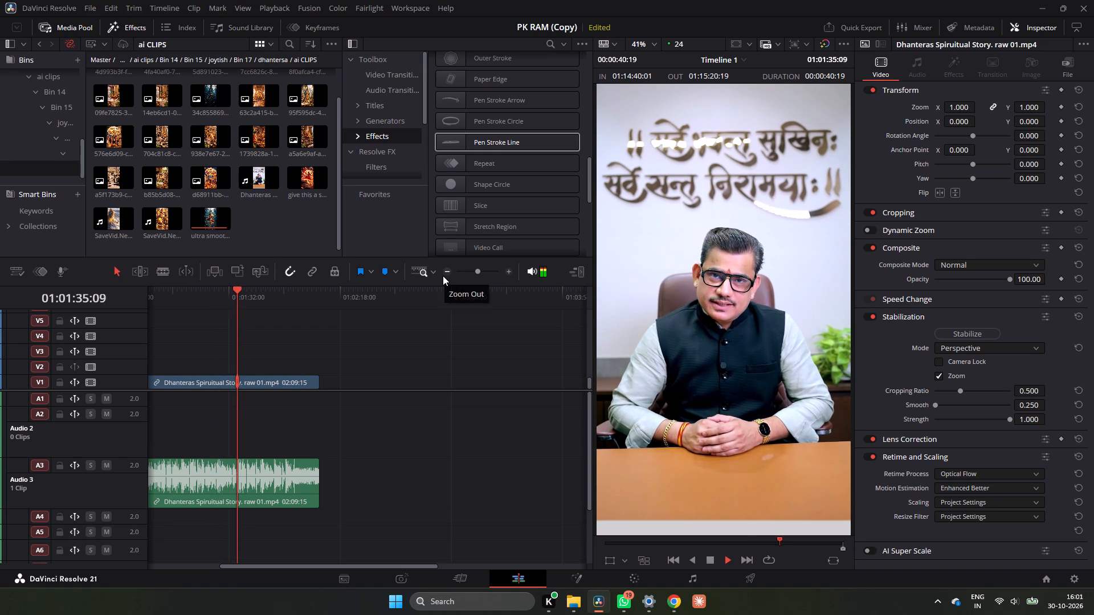
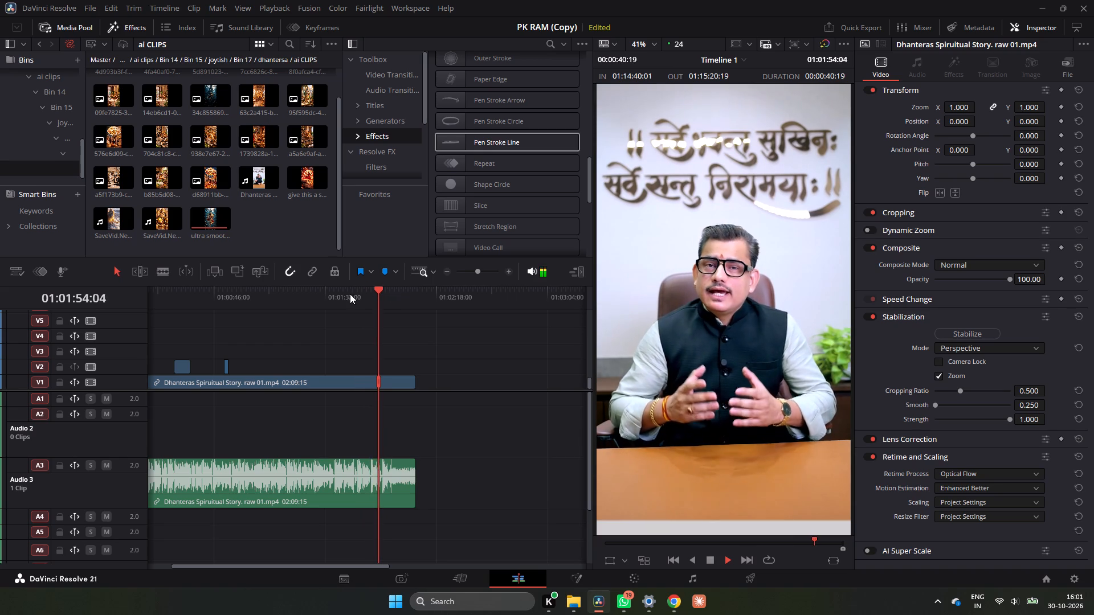
click(279, 295)
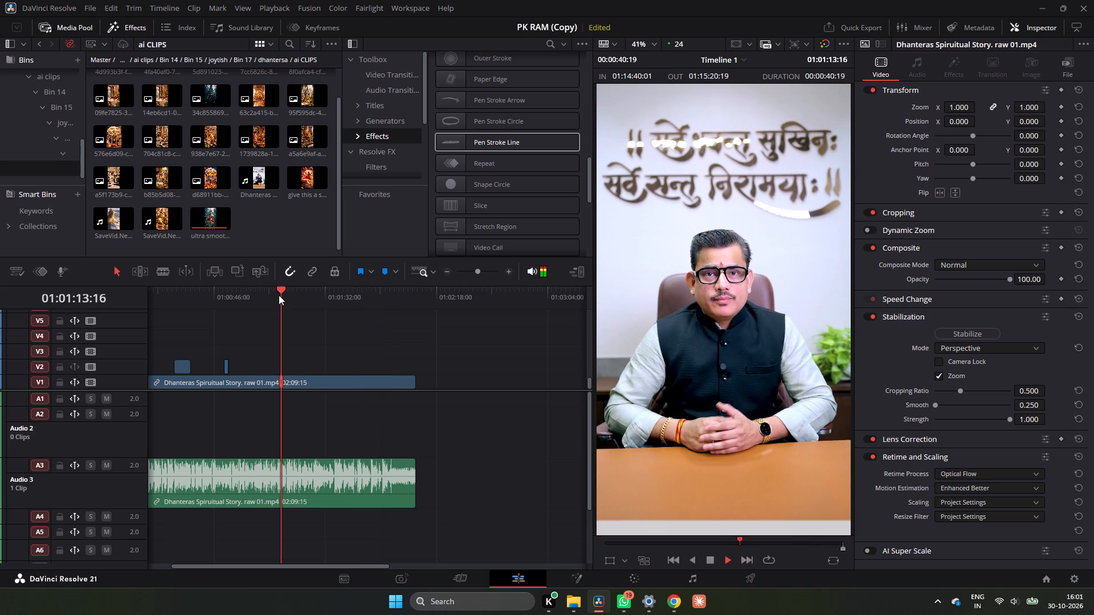
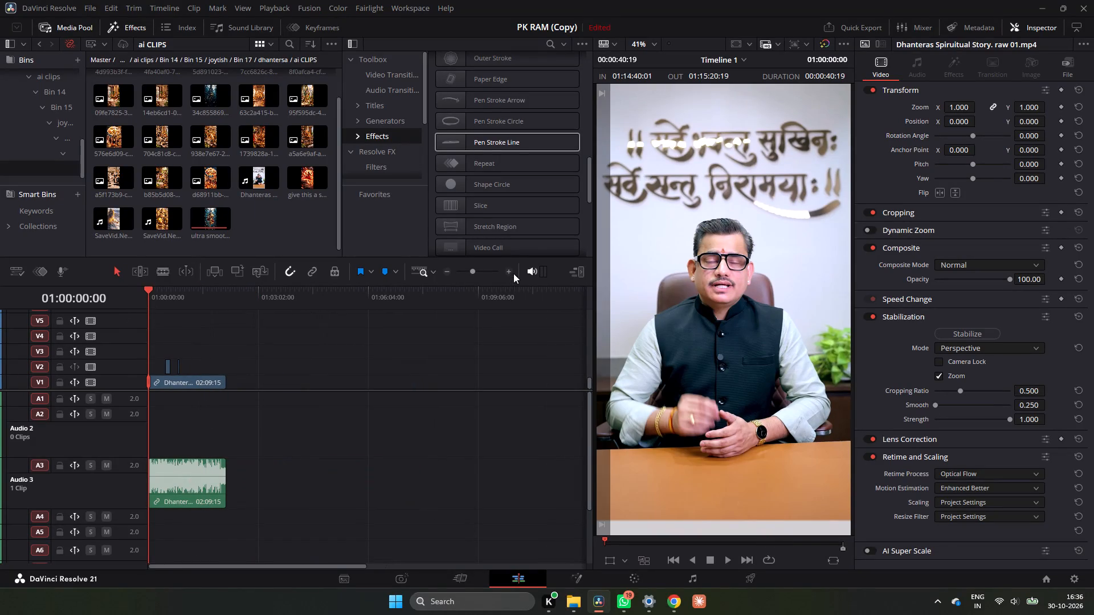
double_click(513, 273)
triple_click(508, 269)
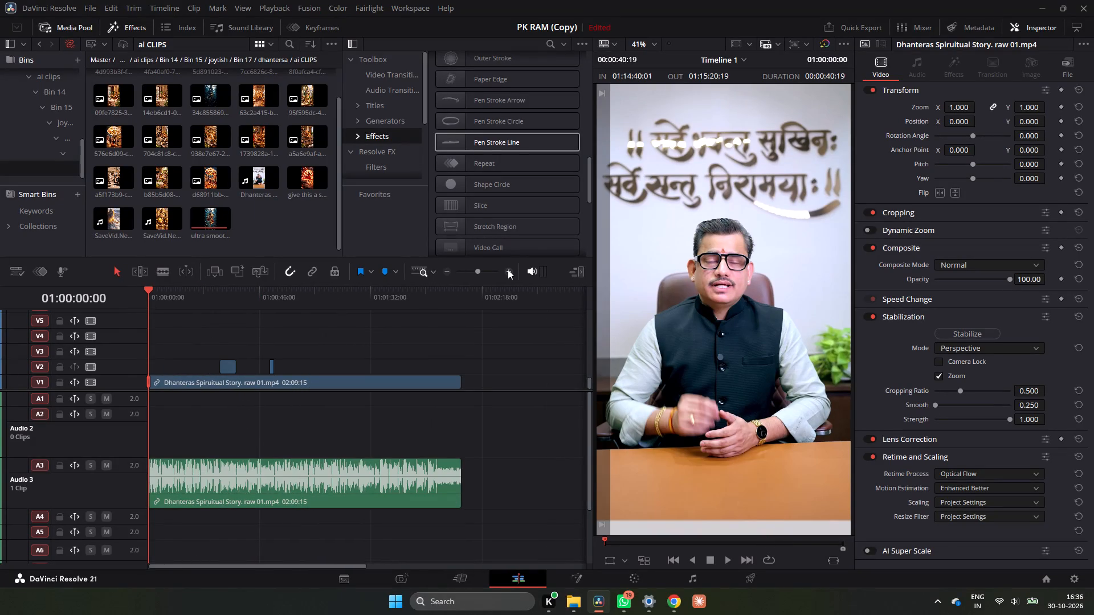
key(space)
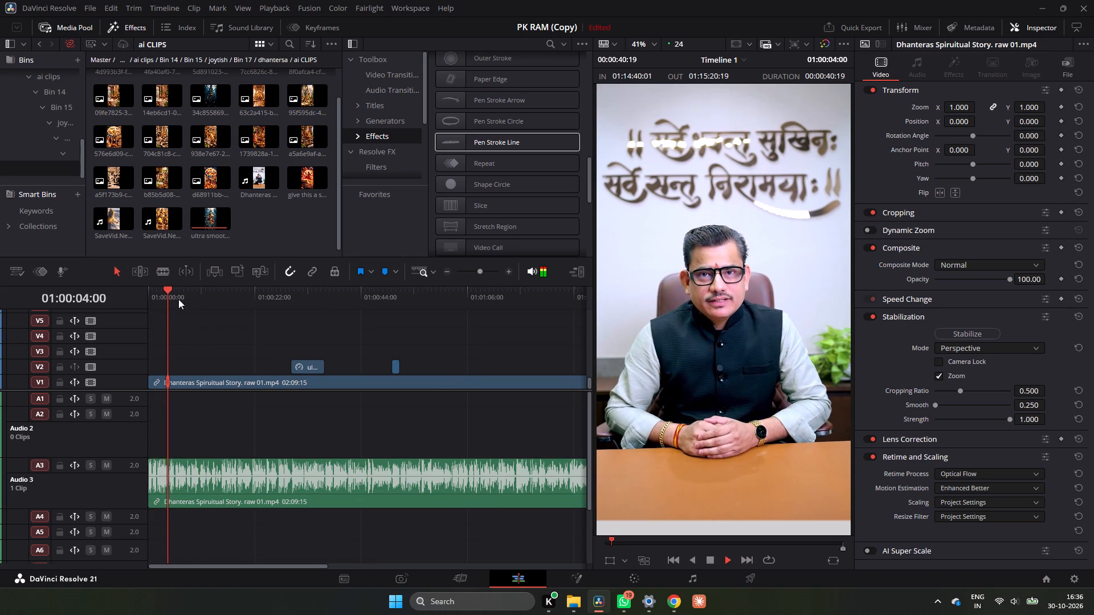
key(space)
drag(166, 292, 137, 300)
key(space)
key(space)
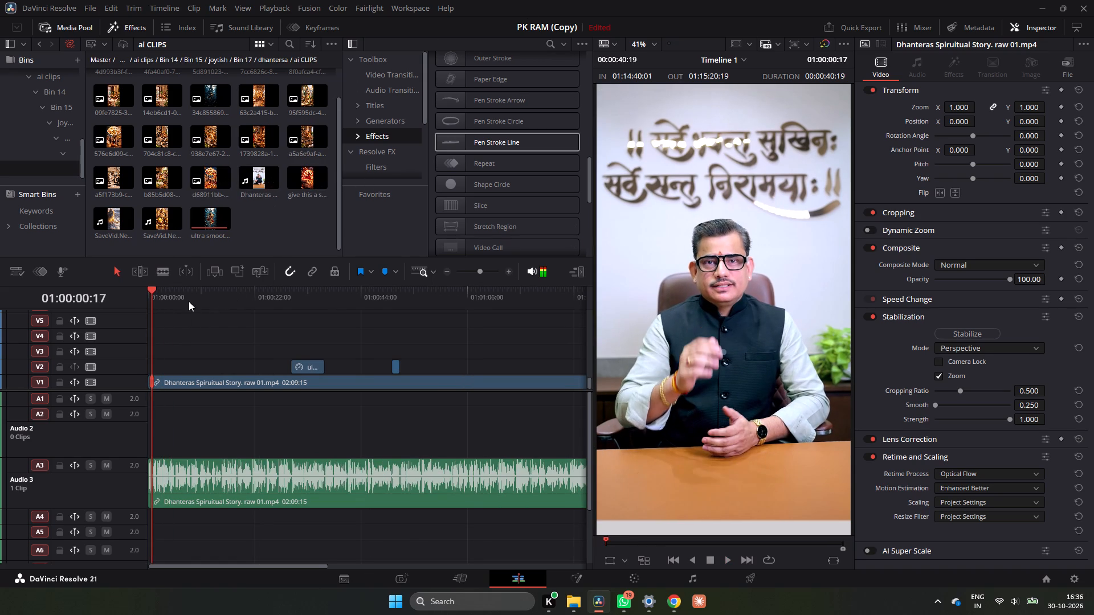
drag(152, 305, 139, 313)
key(space)
key(space)
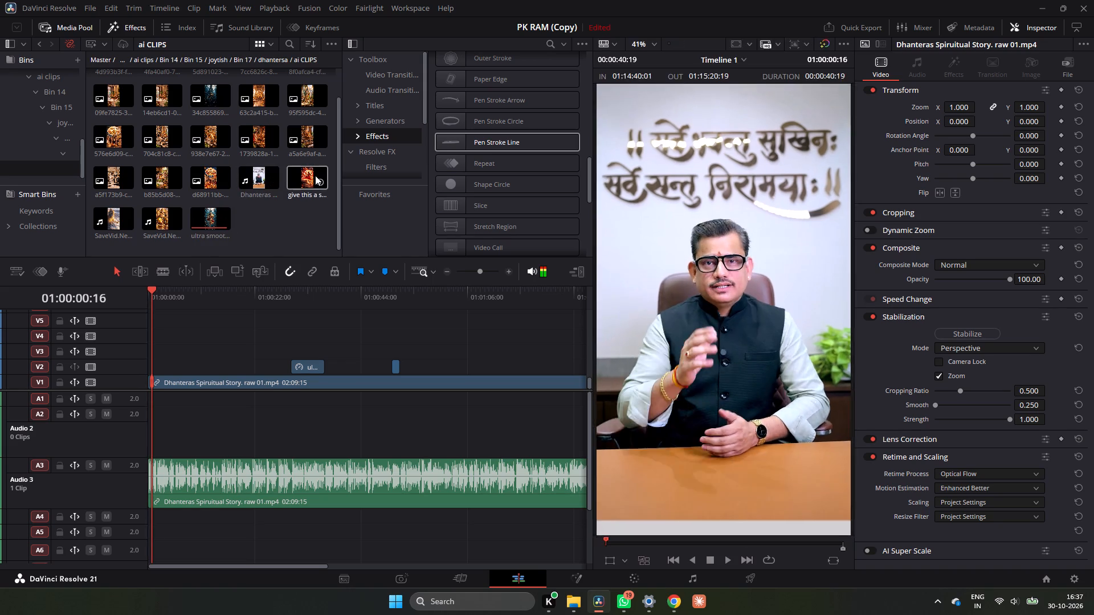
Place the store-counter image on V3 at about 01:00:01:19, with the mall-walk image on V2 directly after it.
scroll(267, 113, up, 4)
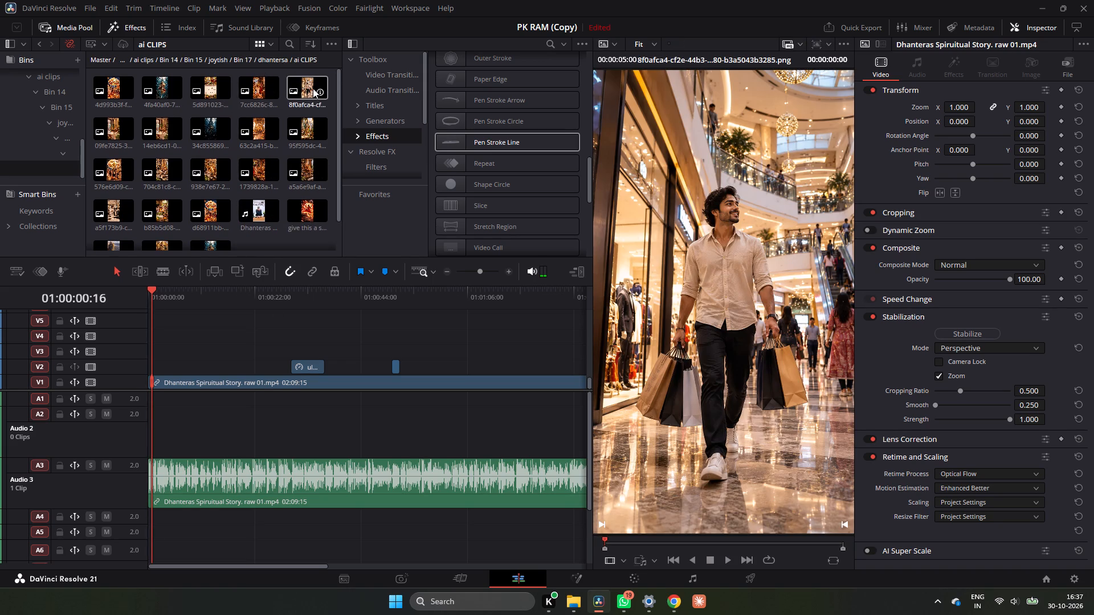
drag(313, 88, 164, 362)
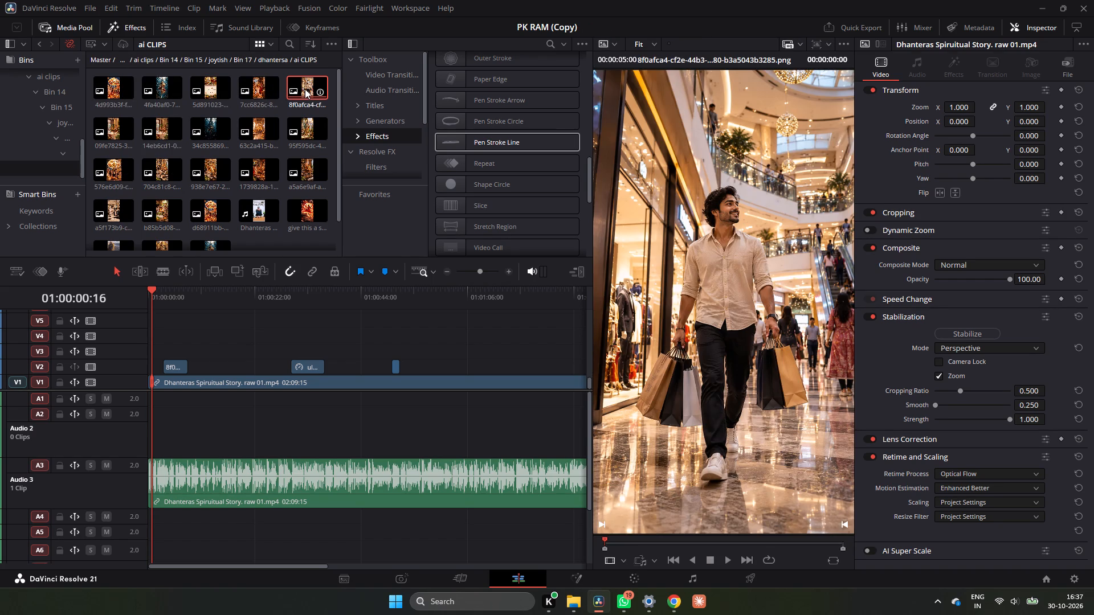
click(175, 293)
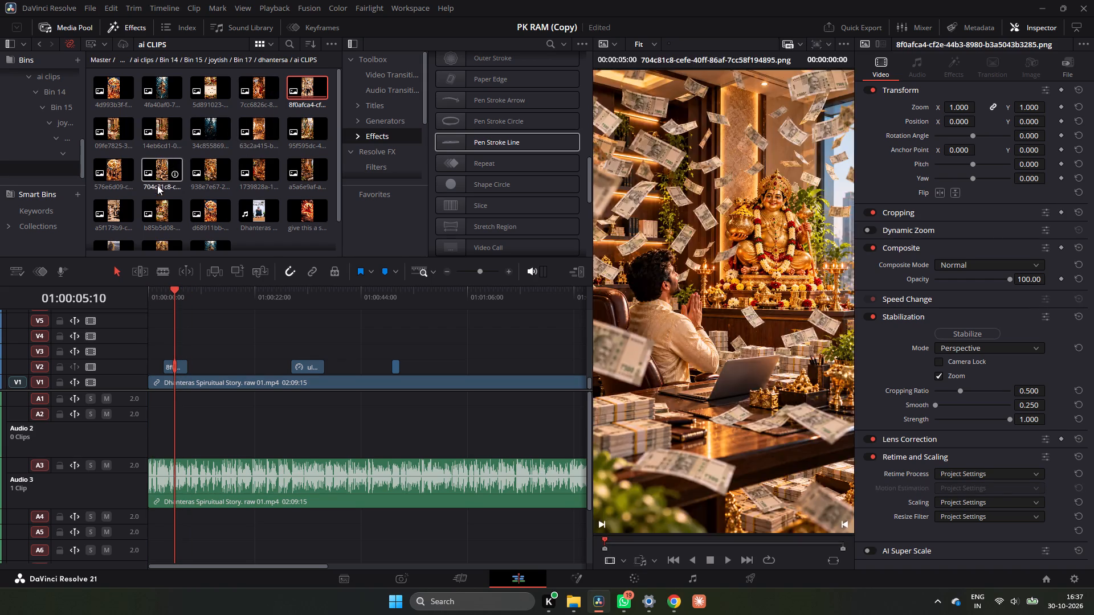
drag(113, 215, 157, 348)
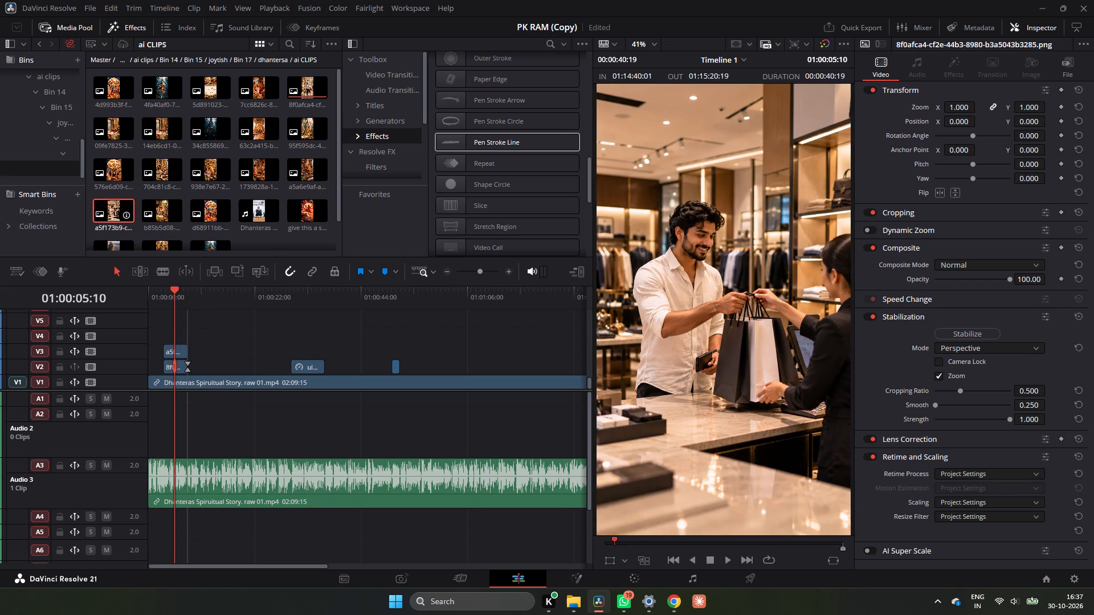
drag(157, 348, 157, 348)
drag(173, 363, 195, 363)
drag(172, 292, 146, 300)
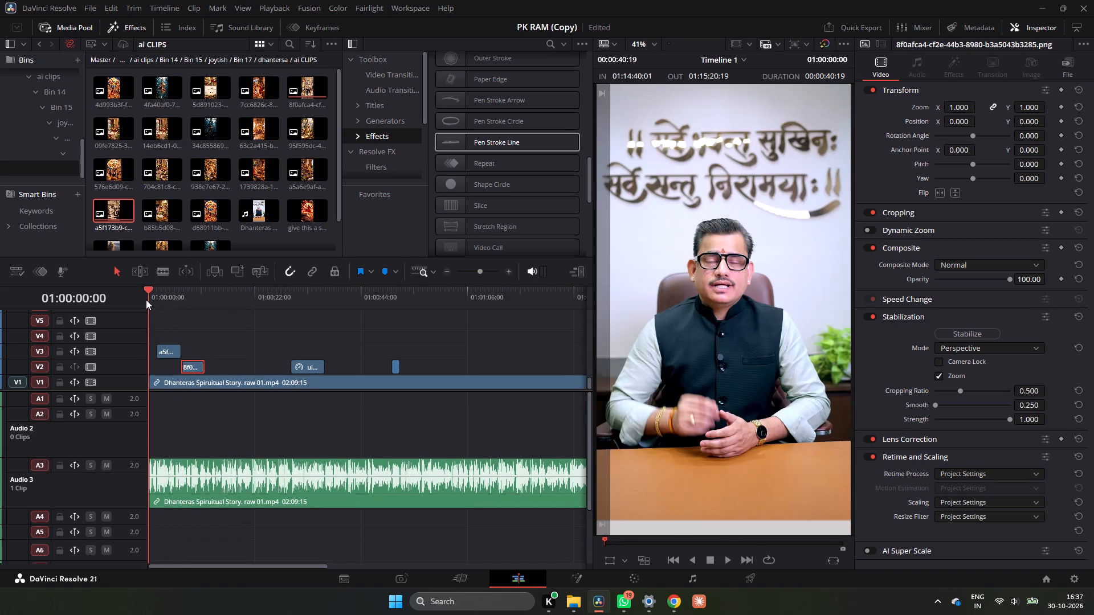
Play the narration from the timeline's start up to the store-counter image to check where that image begins.
drag(146, 300, 154, 300)
triple_click(509, 268)
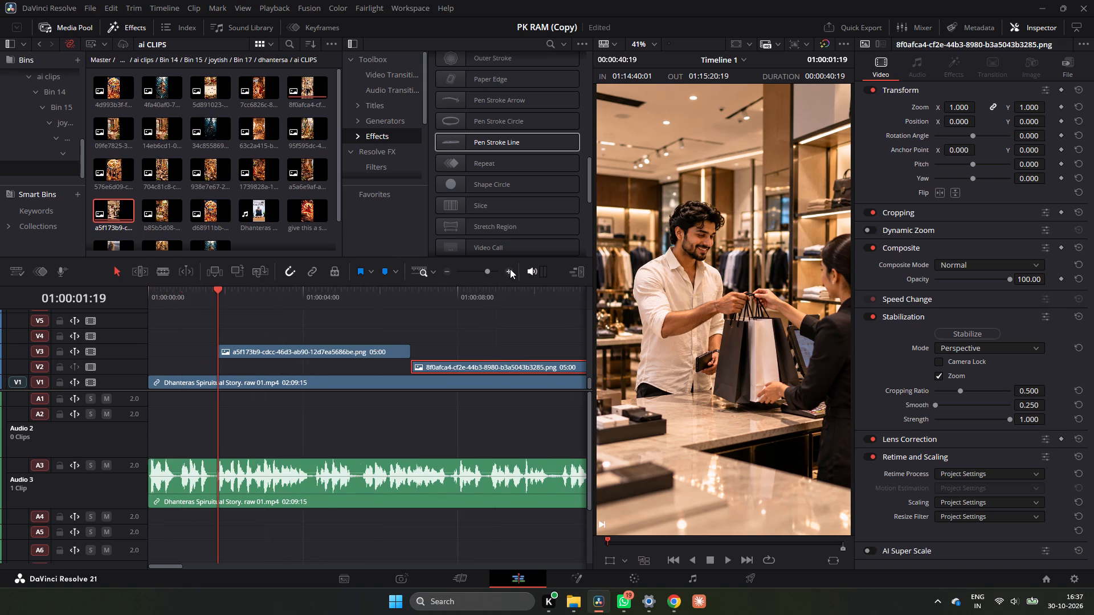
drag(211, 303, 142, 312)
key(space)
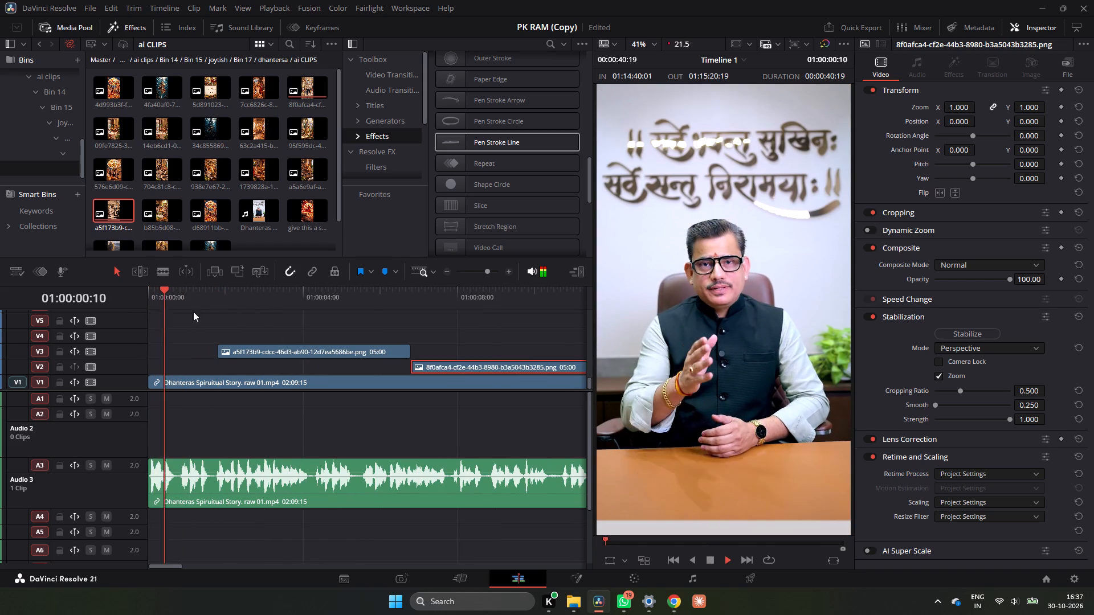
key(space)
key(space)
key(space)
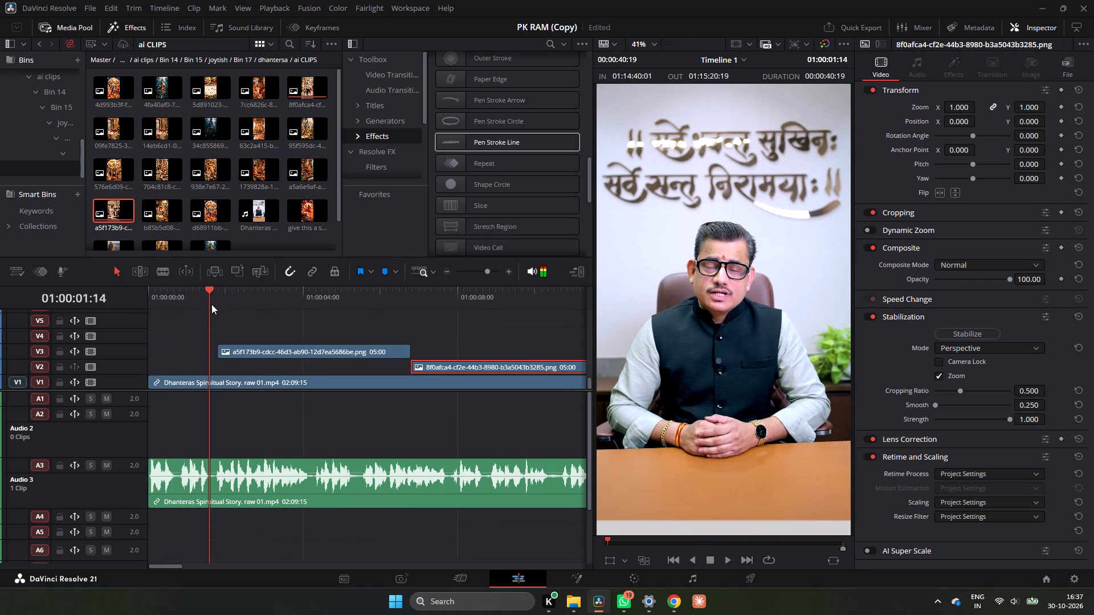
key(space)
key(space)
click(223, 299)
Find the narration break within the store-counter image and move the mall-walk image onto V3 at about 01:00:02:16, overwriting the rest.
click(250, 355)
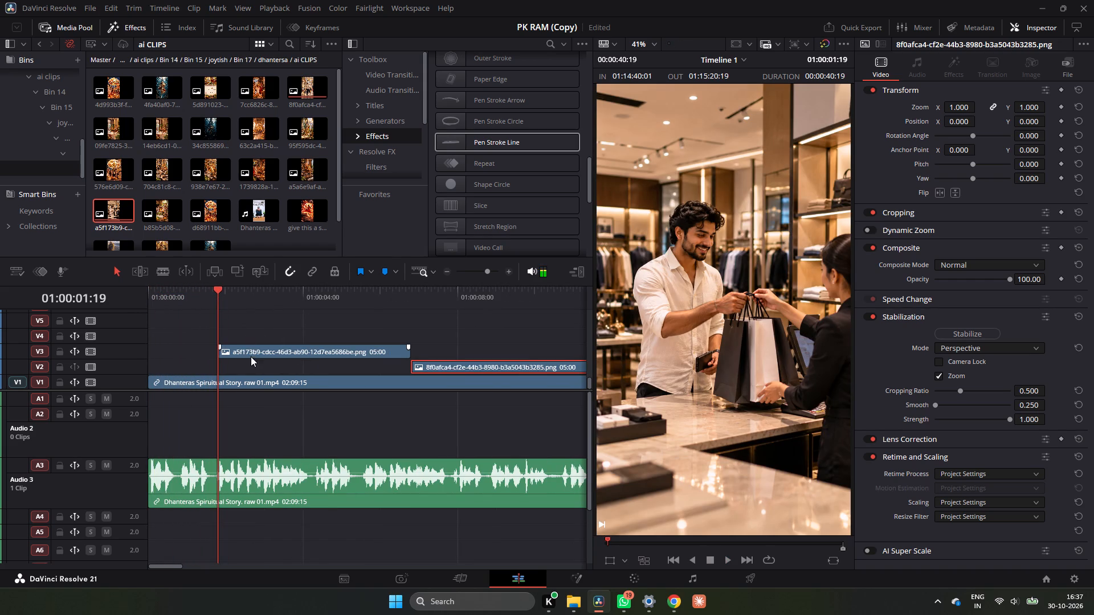
key(space)
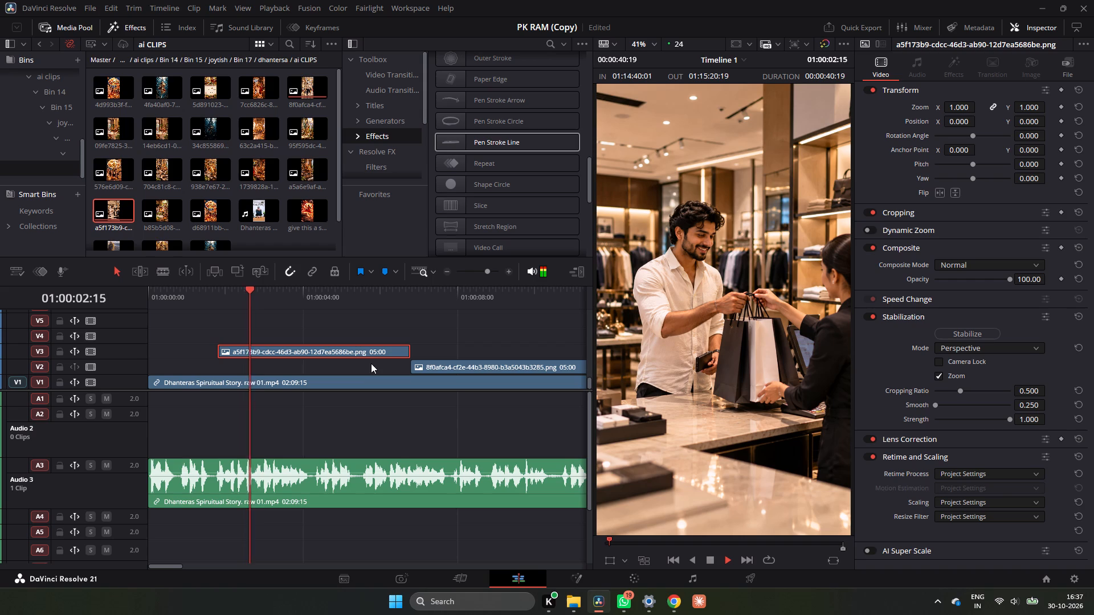
key(space)
drag(260, 290, 253, 297)
key(space)
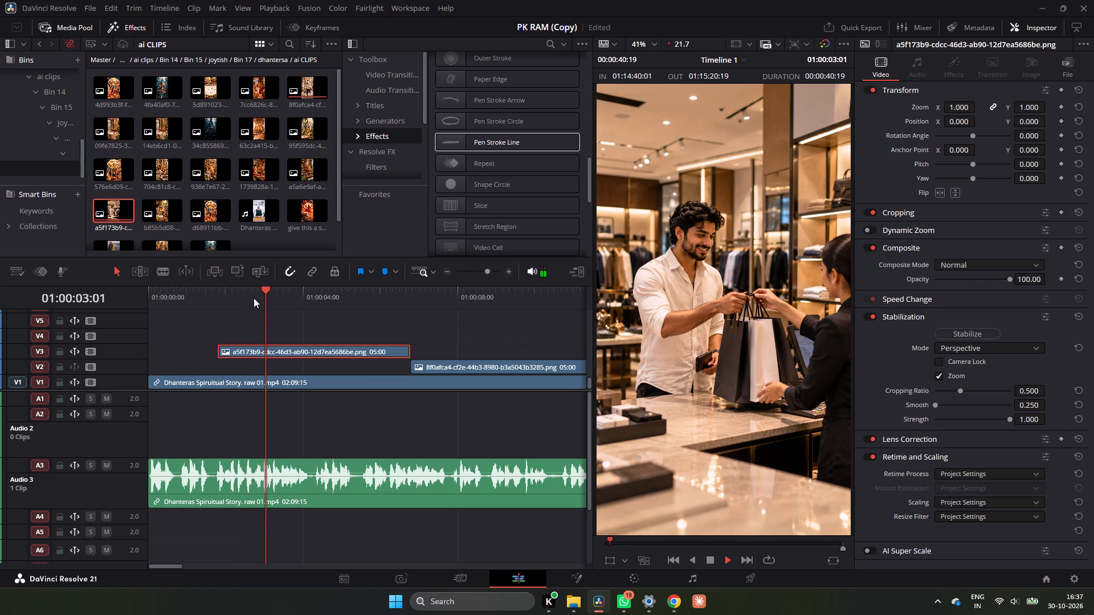
drag(254, 298, 243, 304)
key(space)
key(space)
drag(257, 301, 252, 310)
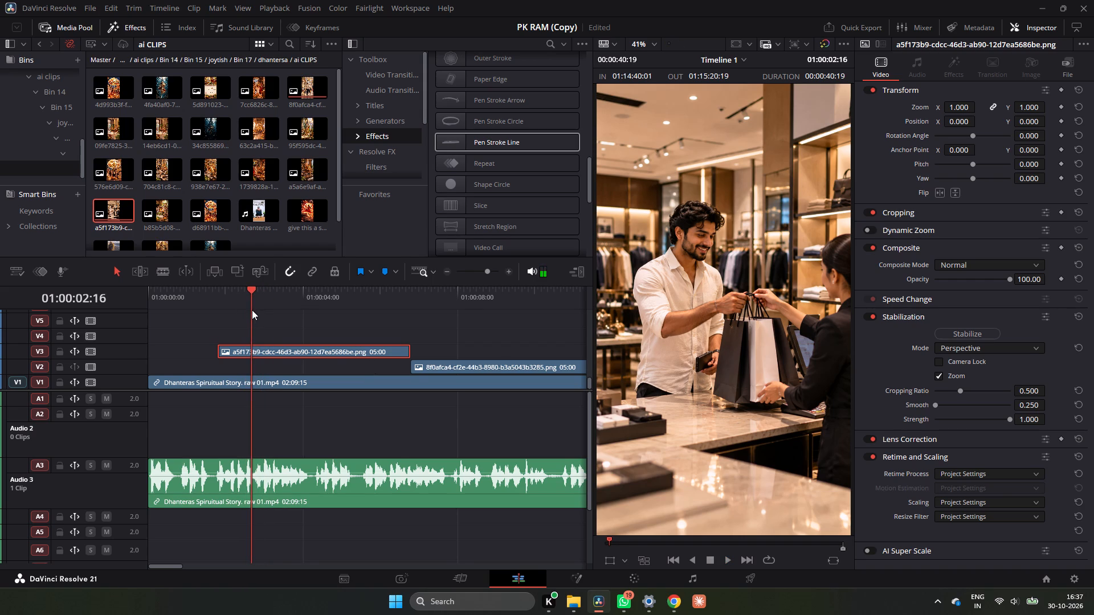
drag(422, 366, 273, 345)
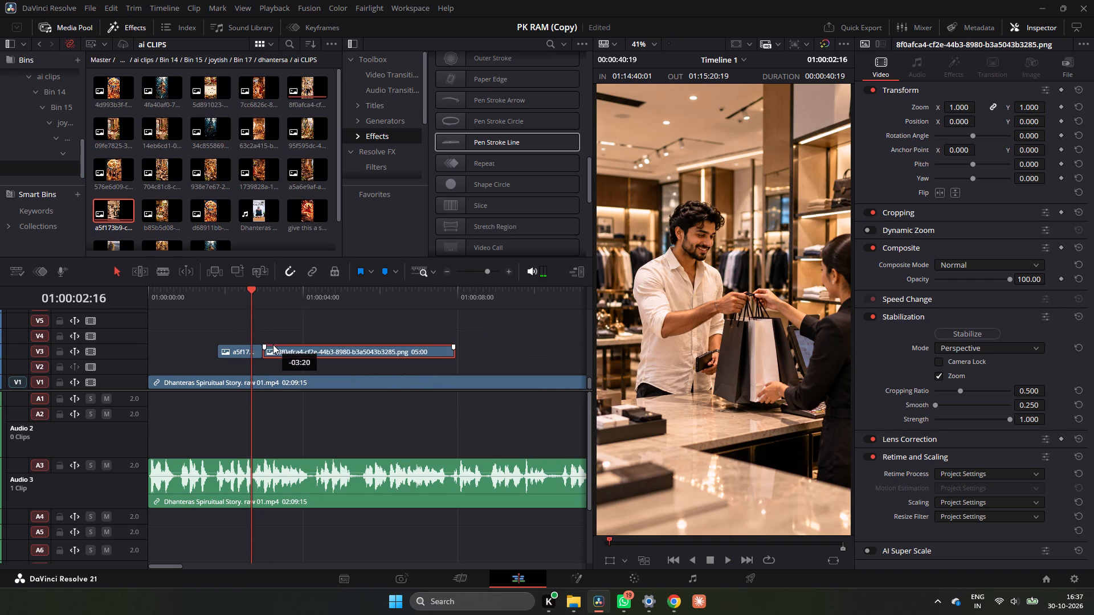
drag(273, 345, 267, 346)
Shorten the mall-walk image on V3 so it ends at the narration pause at 01:00:04:07.
key(space)
click(233, 303)
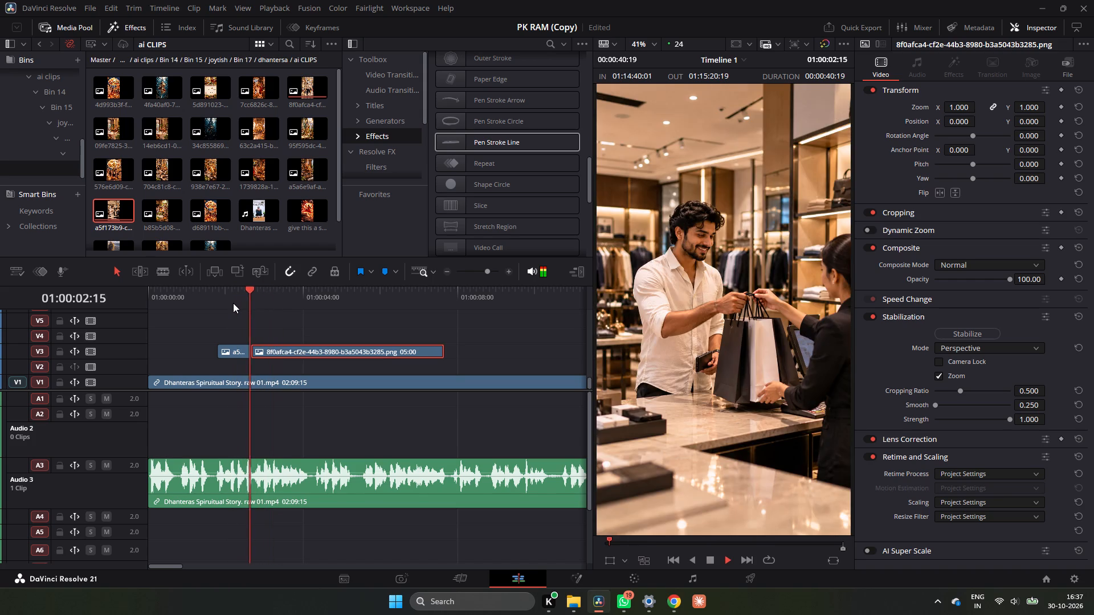
key(space)
key(space)
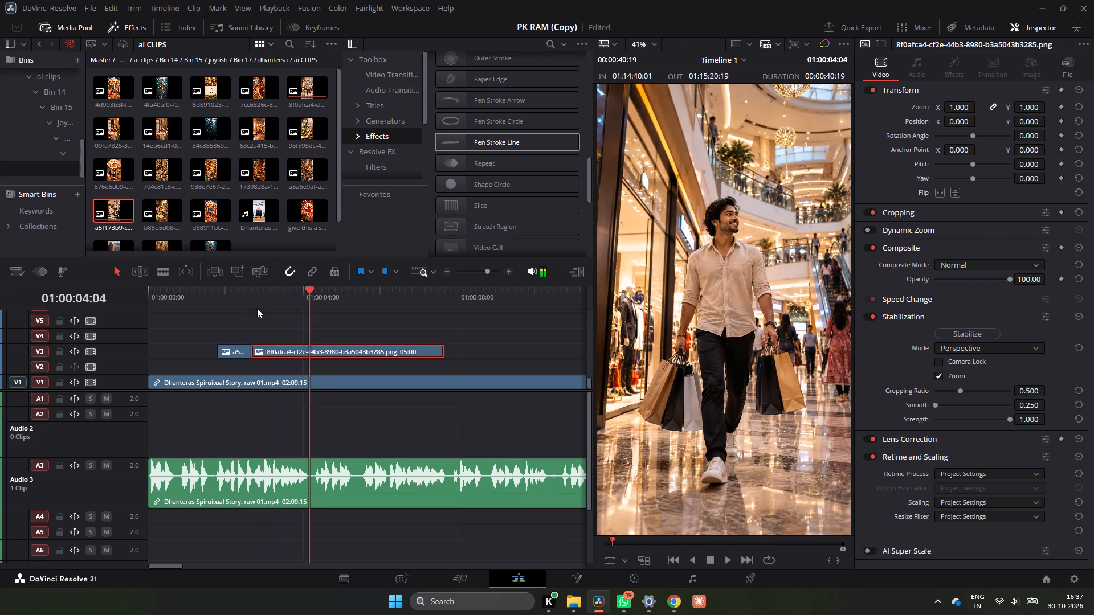
key(space)
drag(332, 297, 314, 309)
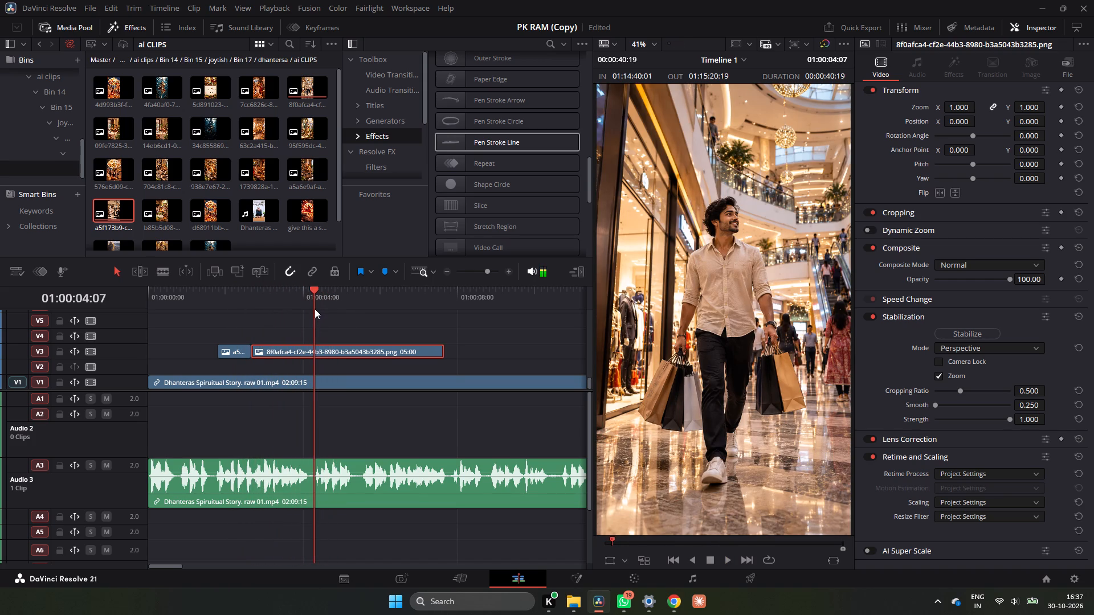
drag(446, 352, 316, 359)
key(space)
key(space)
Open the store-counter image for colour grading, add a serial node after node 01, and apply Radial Blur to it.
click(231, 294)
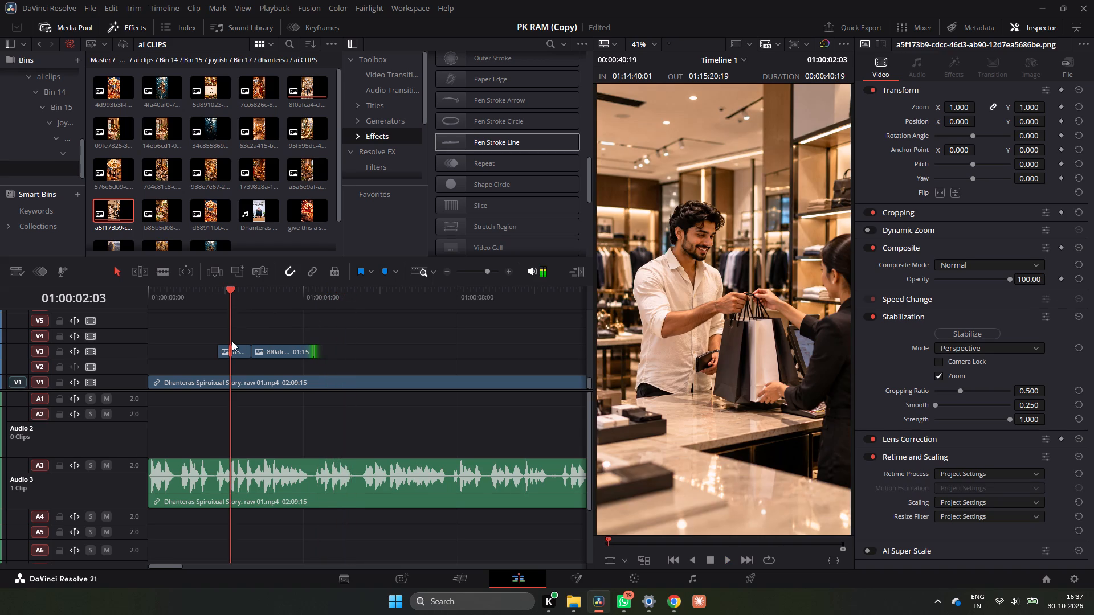
click(234, 353)
right_click(233, 351)
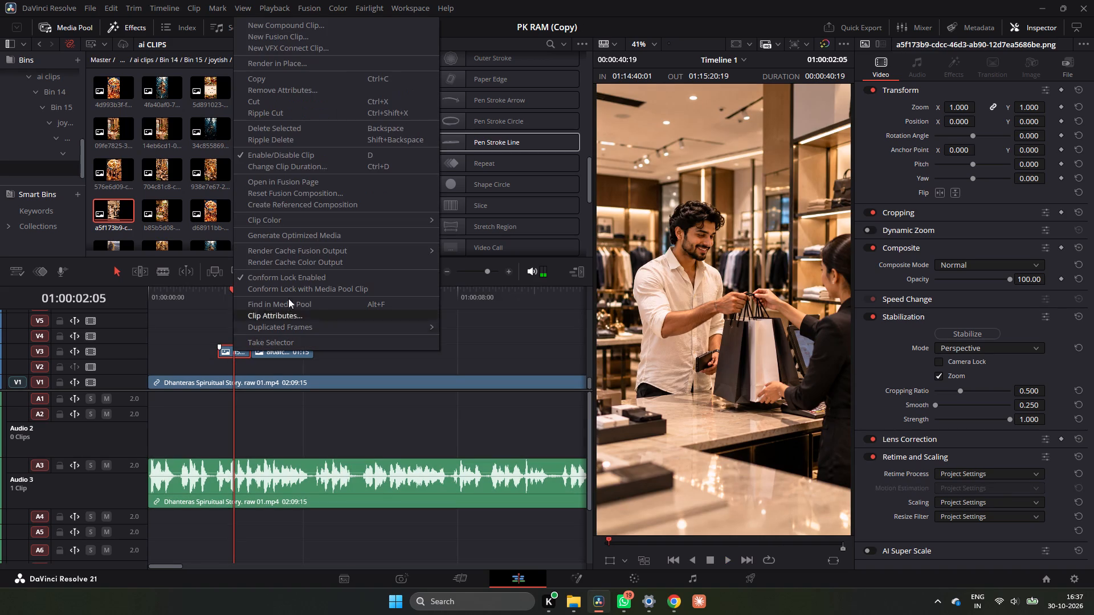
click(315, 186)
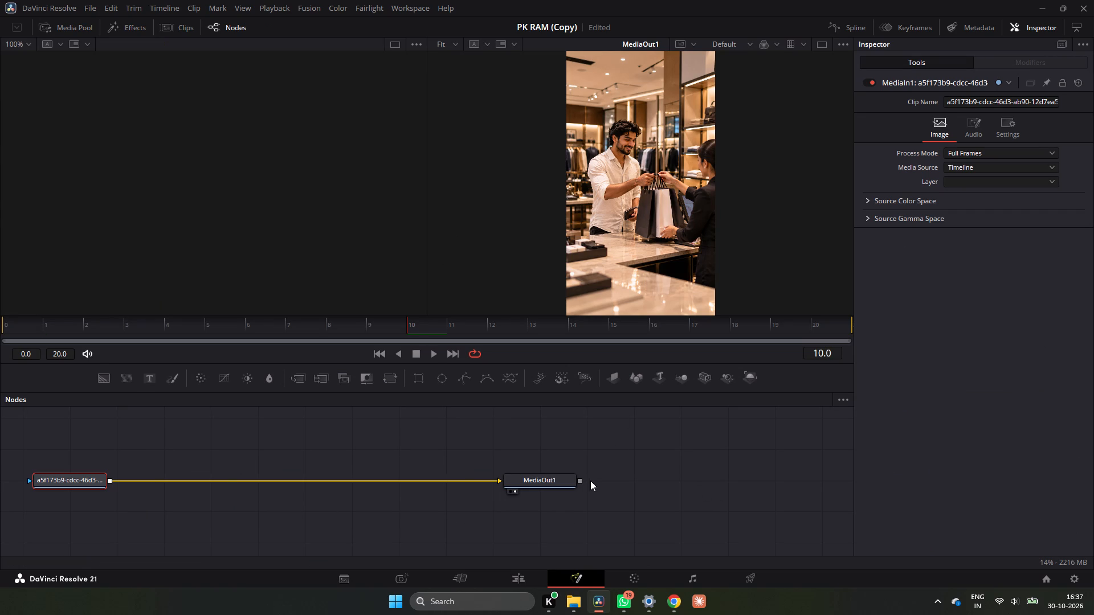
click(614, 445)
click(628, 584)
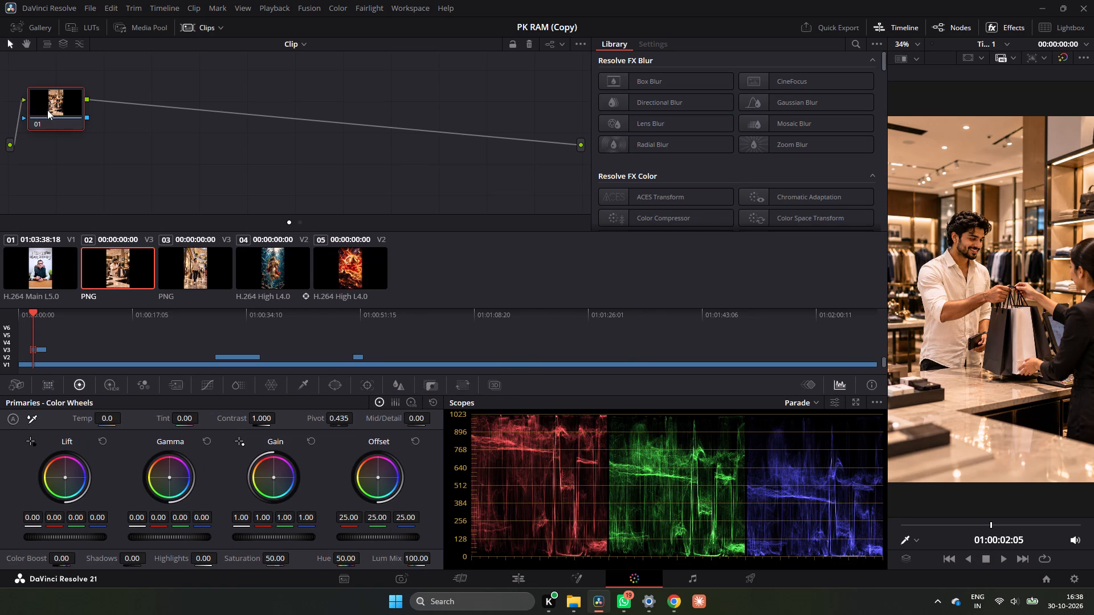
key(alt+s)
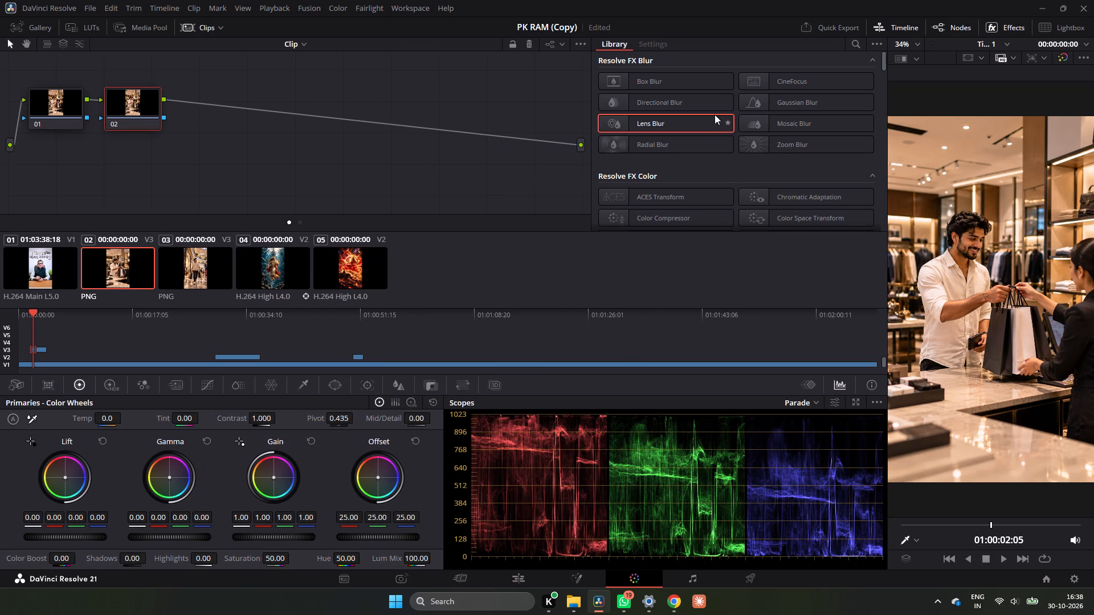
drag(680, 138, 125, 102)
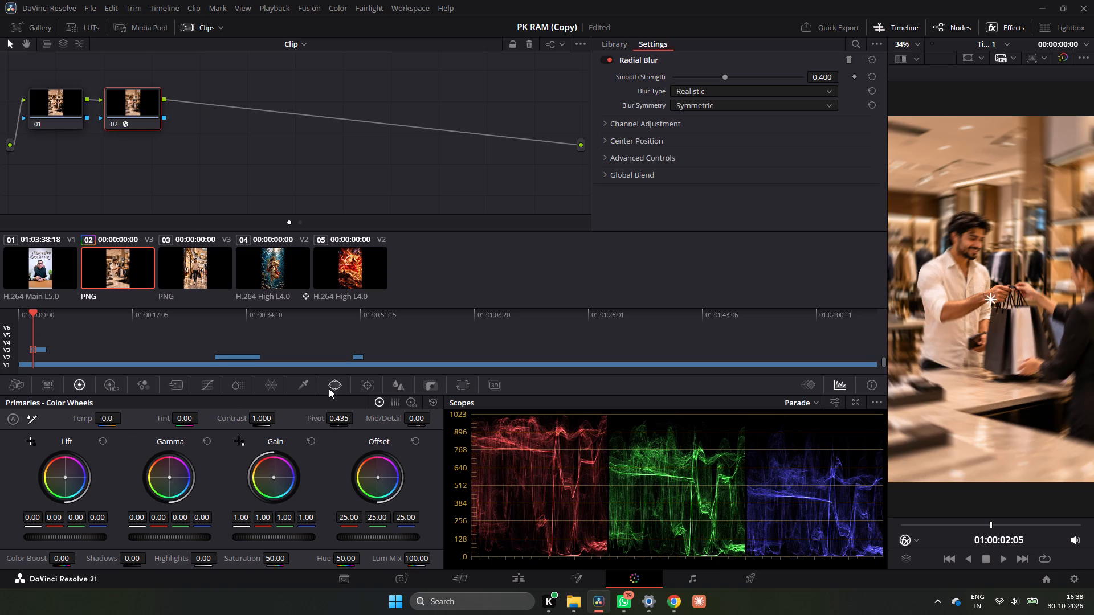
Add a circular window to the Radial Blur node and stretch it into a tall oval across the frame, with softness about 3.18.
click(329, 388)
click(28, 473)
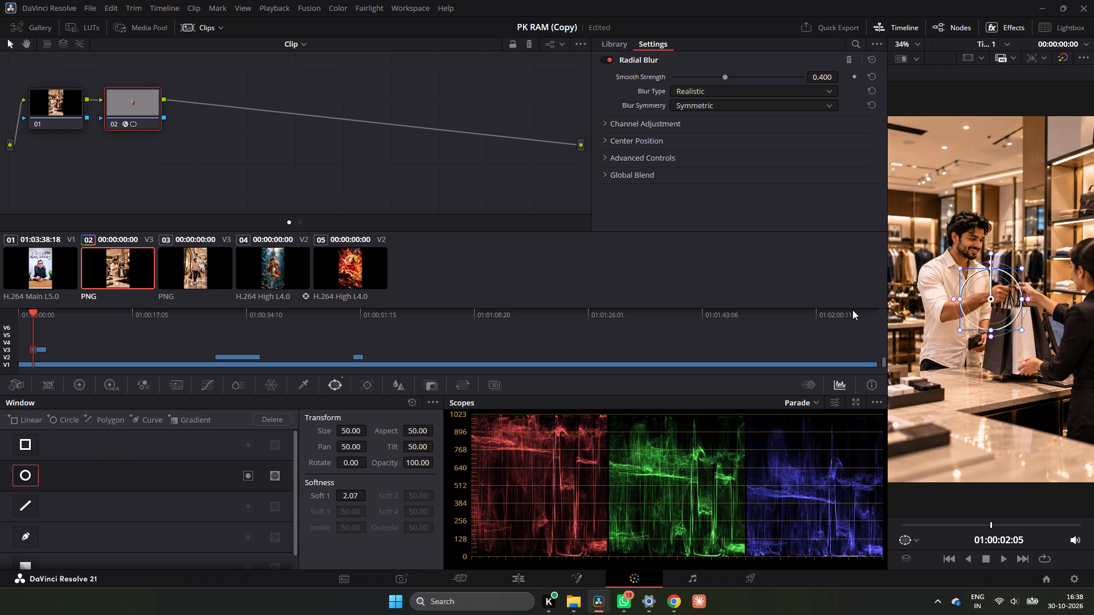
drag(885, 313, 801, 326)
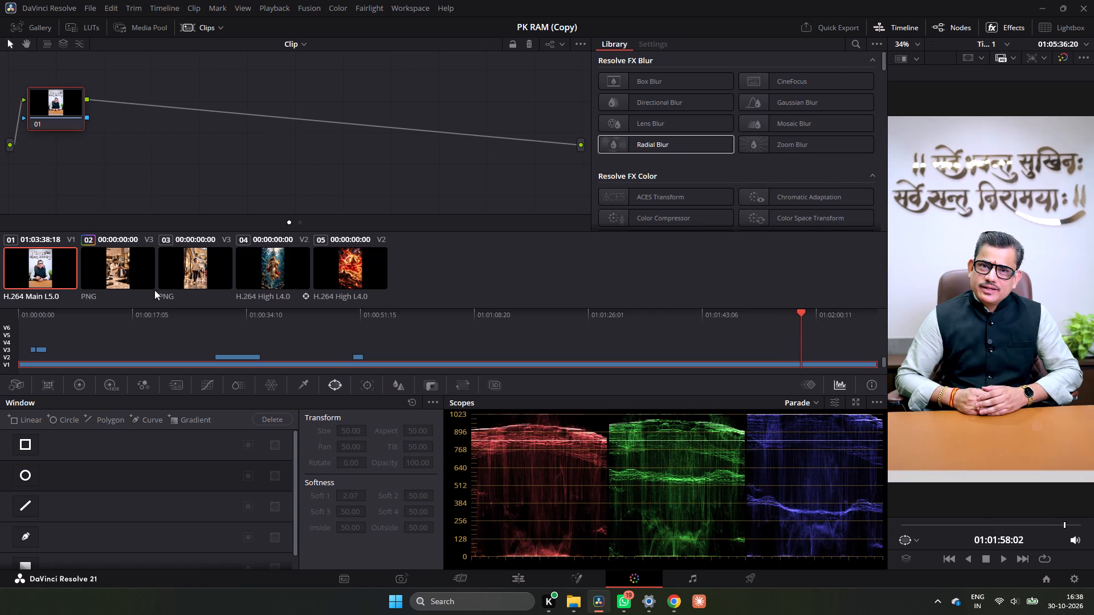
click(122, 275)
drag(887, 280, 888, 280)
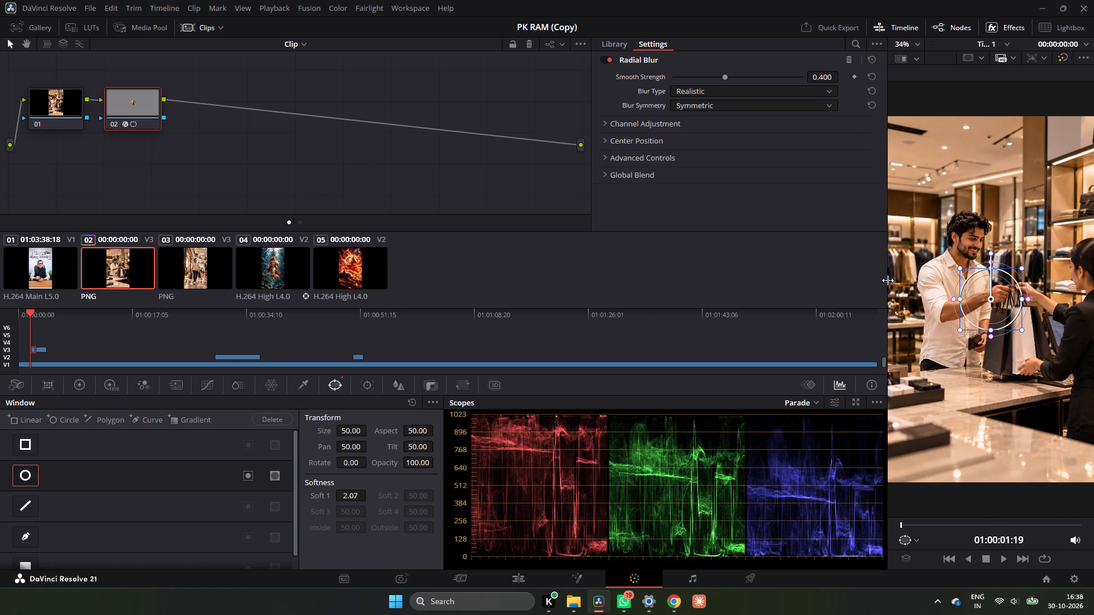
drag(888, 280, 561, 282)
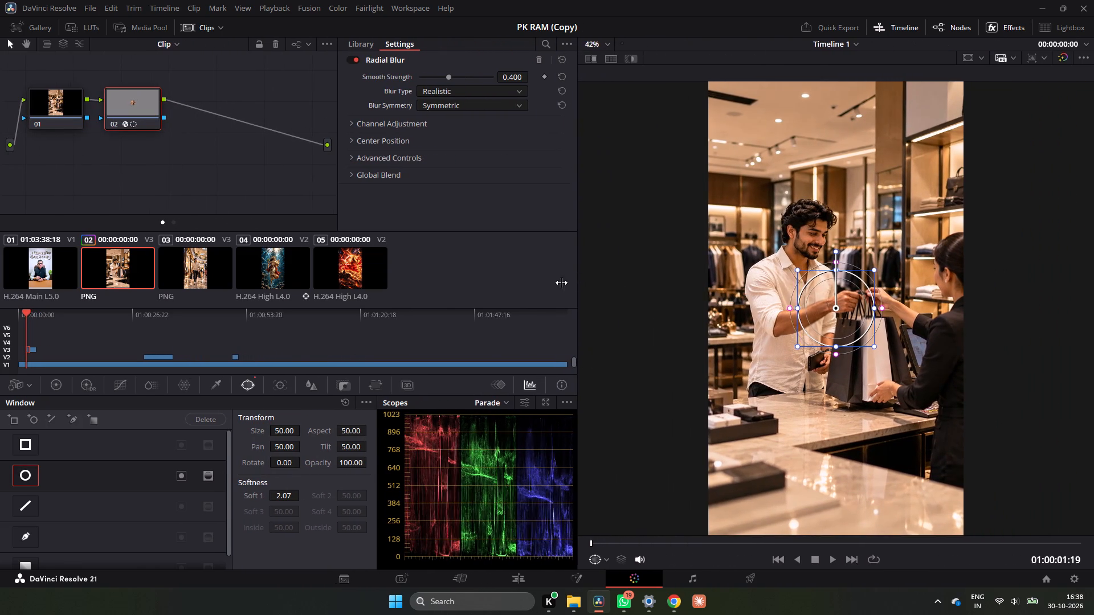
drag(561, 282, 685, 291)
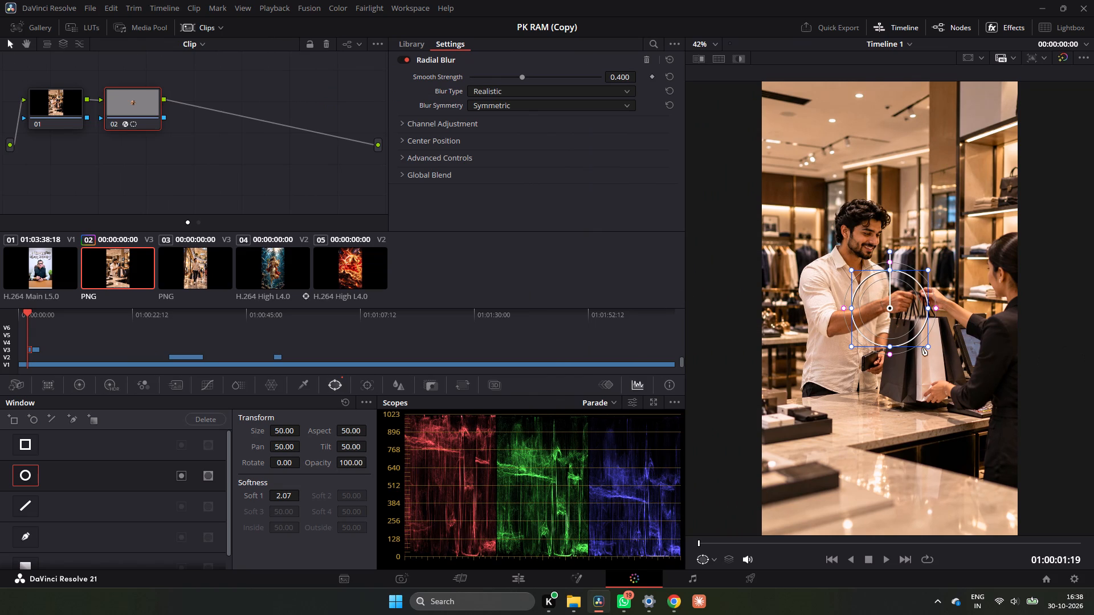
drag(925, 346, 998, 492)
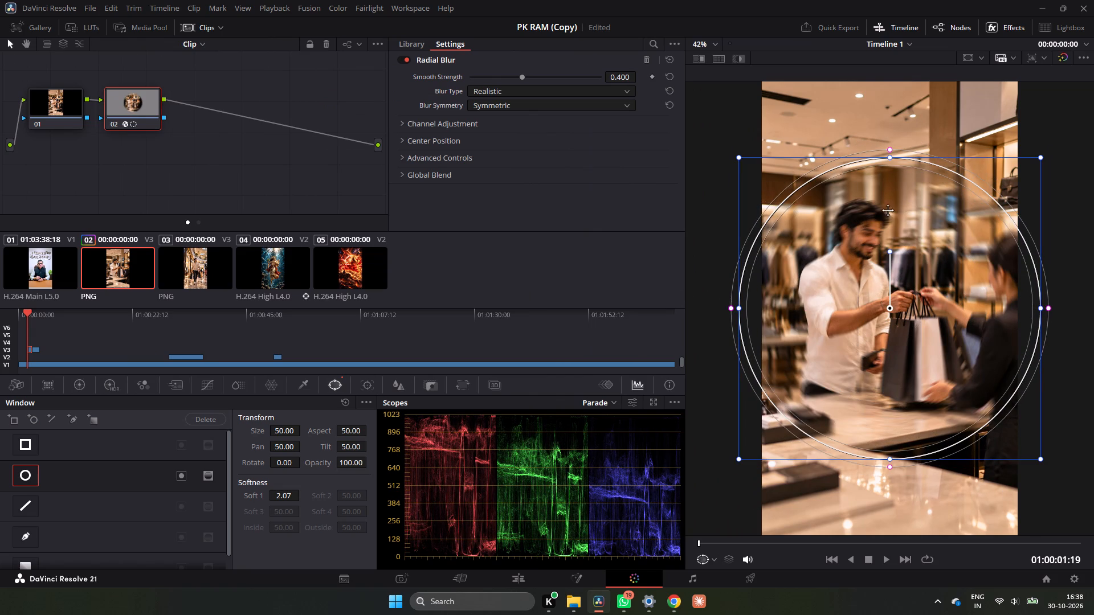
drag(892, 158, 899, 87)
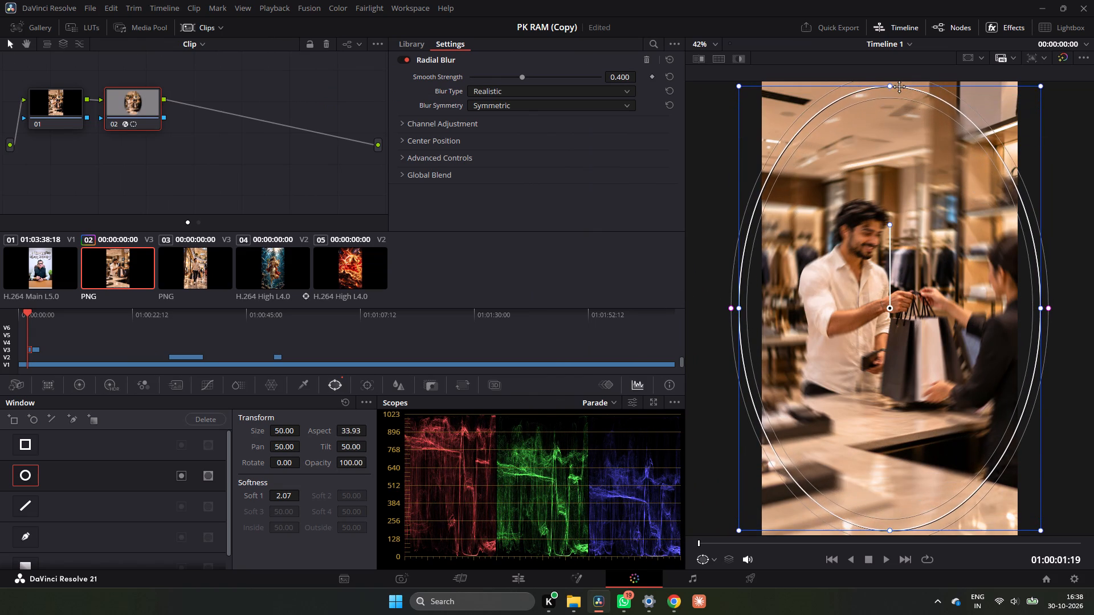
drag(899, 87, 897, 112)
drag(888, 101, 888, 90)
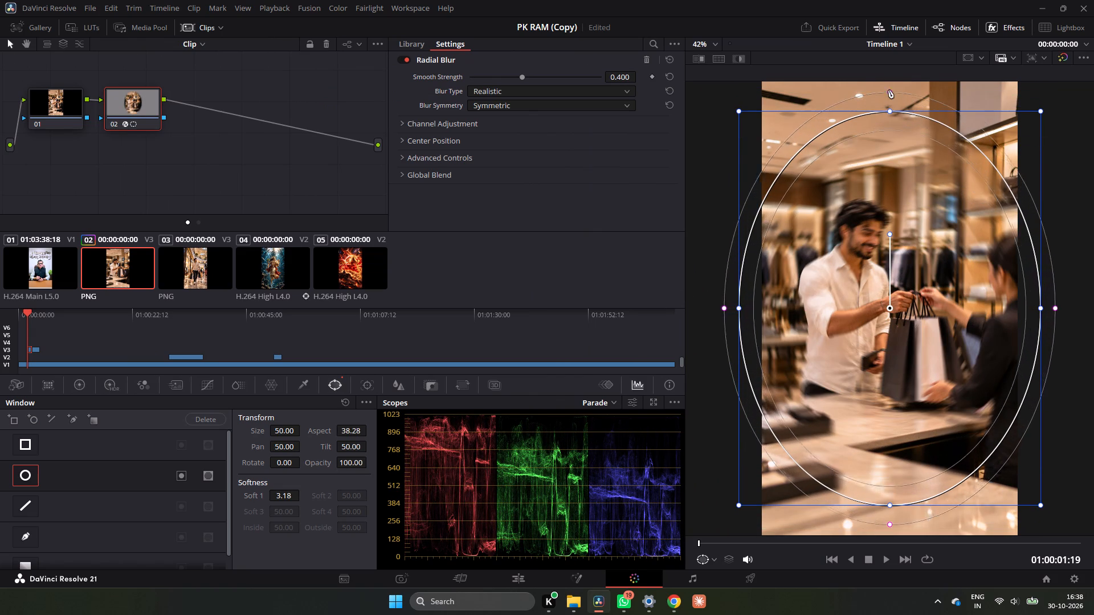
Stretch the oval window taller to aspect about 33.06 with softness about 11.25, invert it, and nudge its centre to about pan 49.75, tilt 49.66.
drag(888, 90, 888, 56)
drag(890, 113, 893, 80)
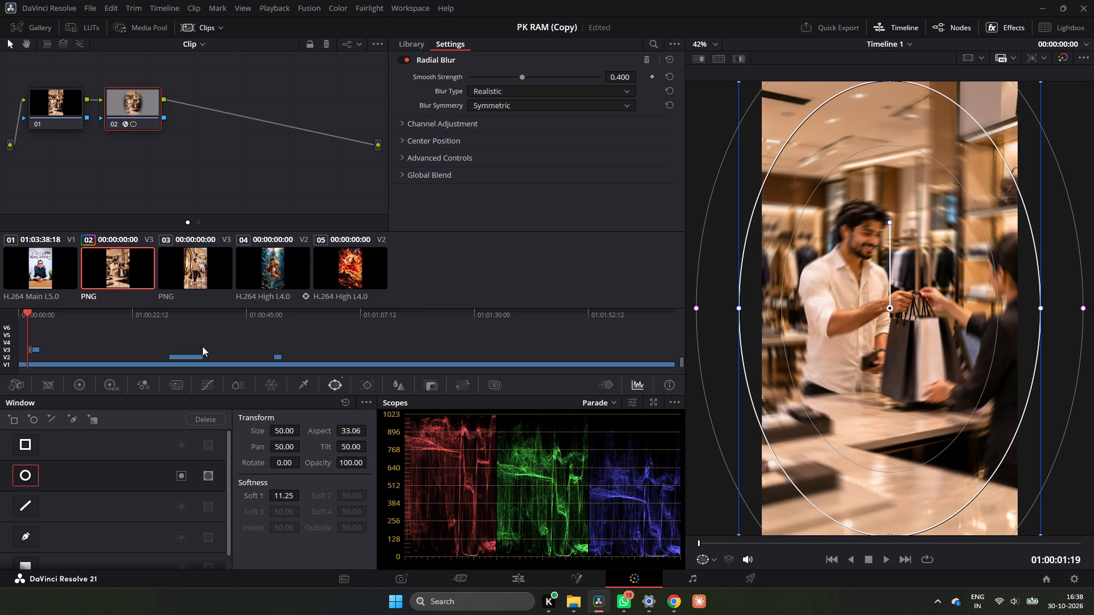
click(185, 475)
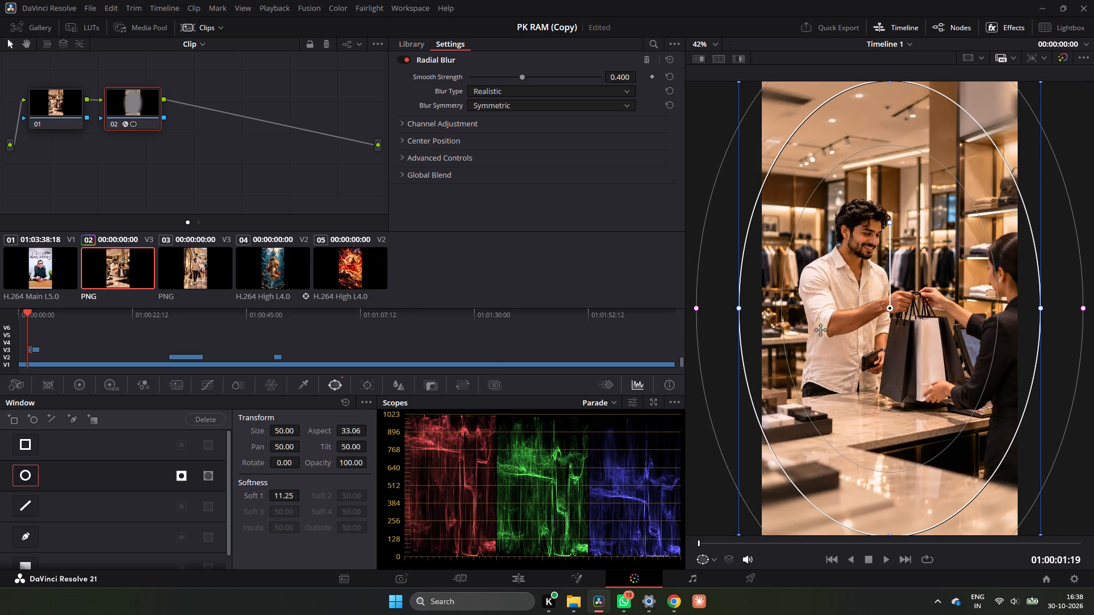
click(889, 312)
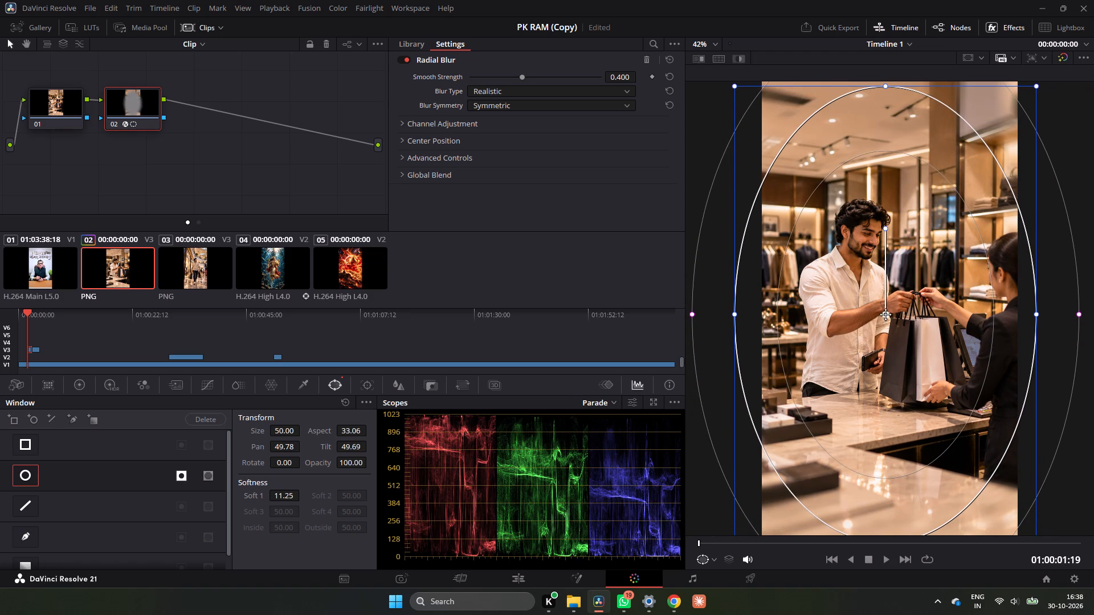
Return to the edit timeline and play the store-counter image from 01:00:01:19 to check the edge blur.
click(516, 579)
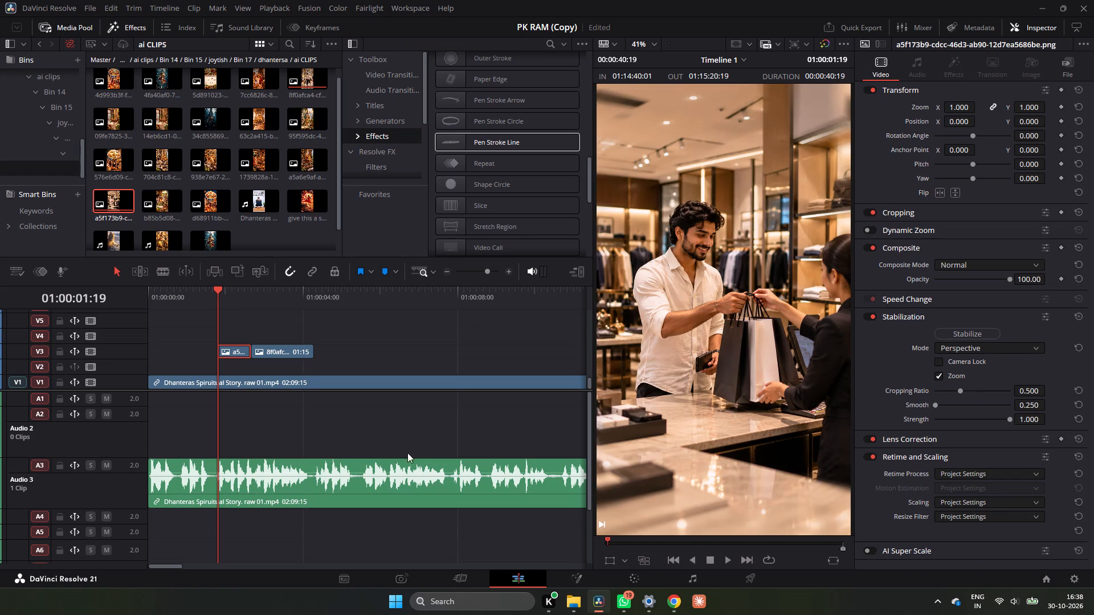
click(201, 293)
click(223, 297)
key(space)
key(space)
Back in colour grading, set the store-counter image's Radial Blur smooth strength to about 0.482 and tighten the oval window's softness.
right_click(238, 351)
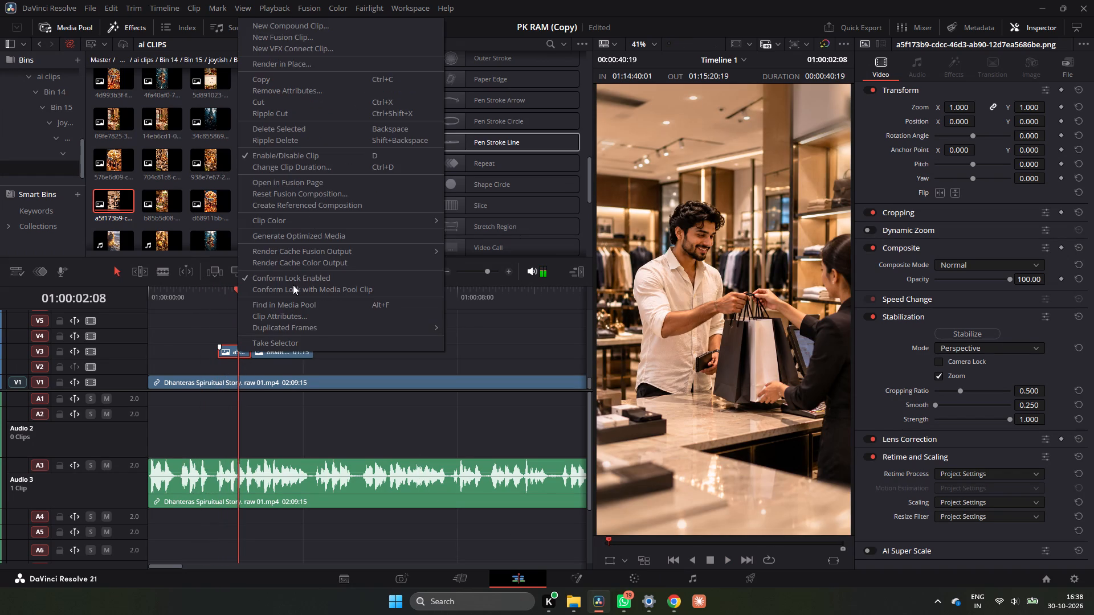
click(306, 182)
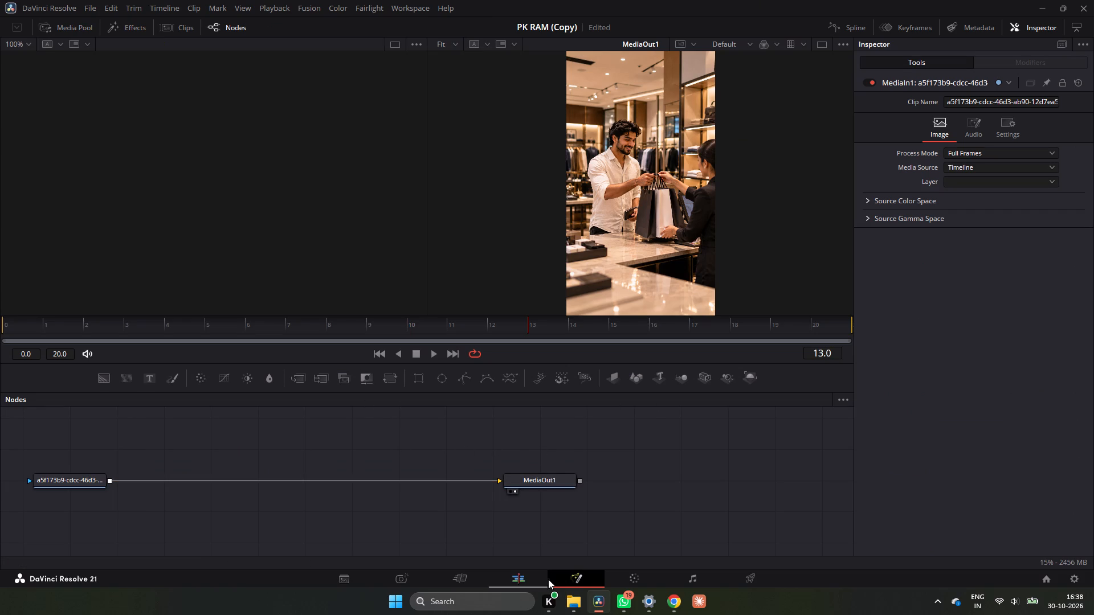
click(621, 581)
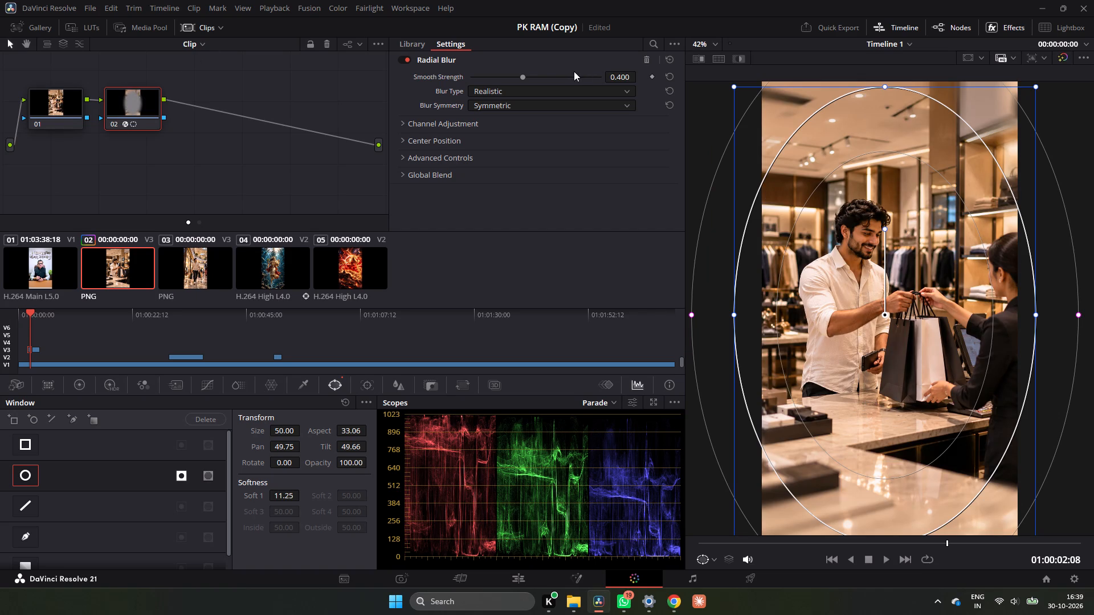
drag(534, 73, 572, 85)
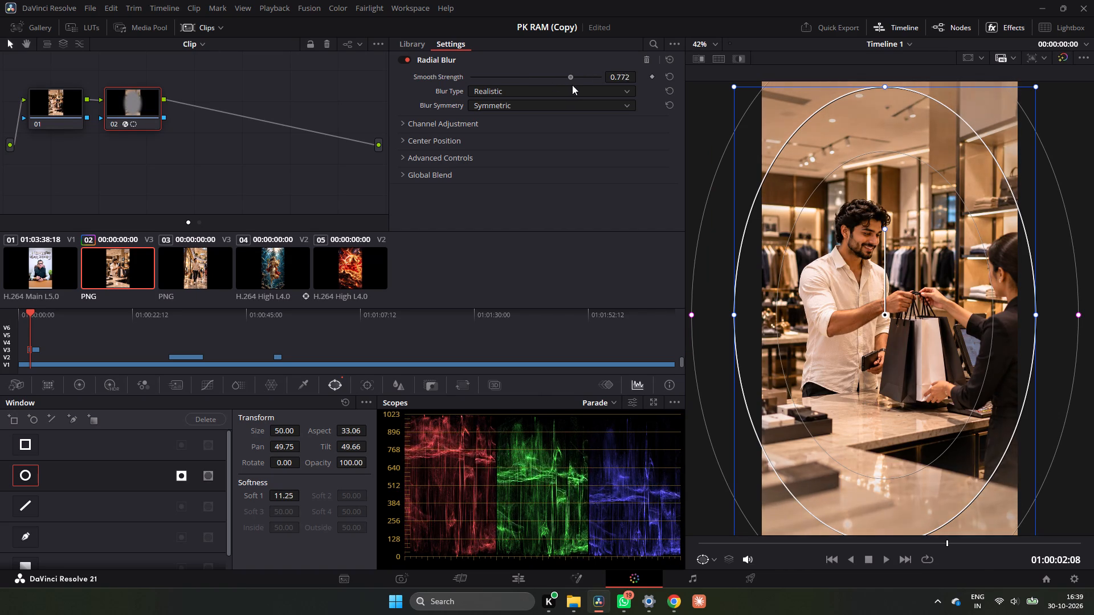
drag(572, 85, 534, 86)
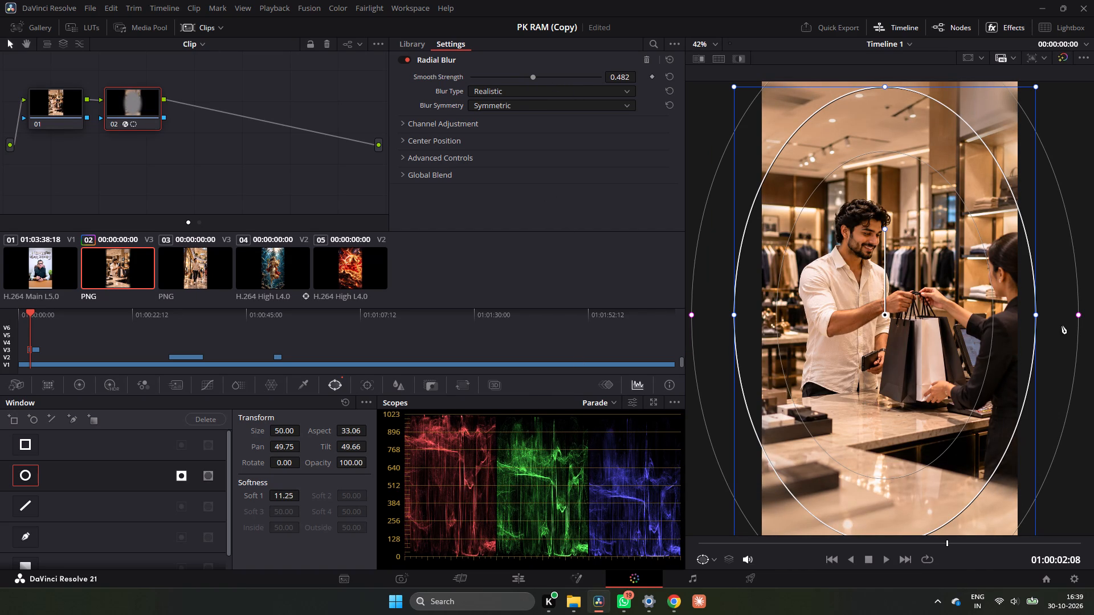
drag(1078, 314, 1062, 323)
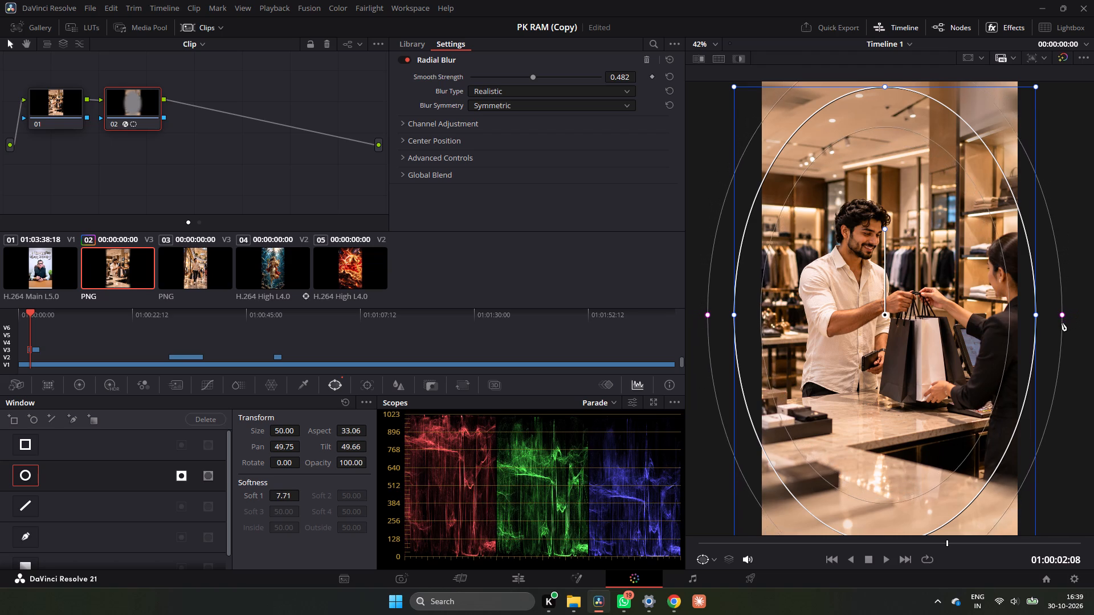
drag(1062, 323, 1047, 330)
Return to the edit timeline and play the store-counter image again to review the adjusted blur.
click(538, 575)
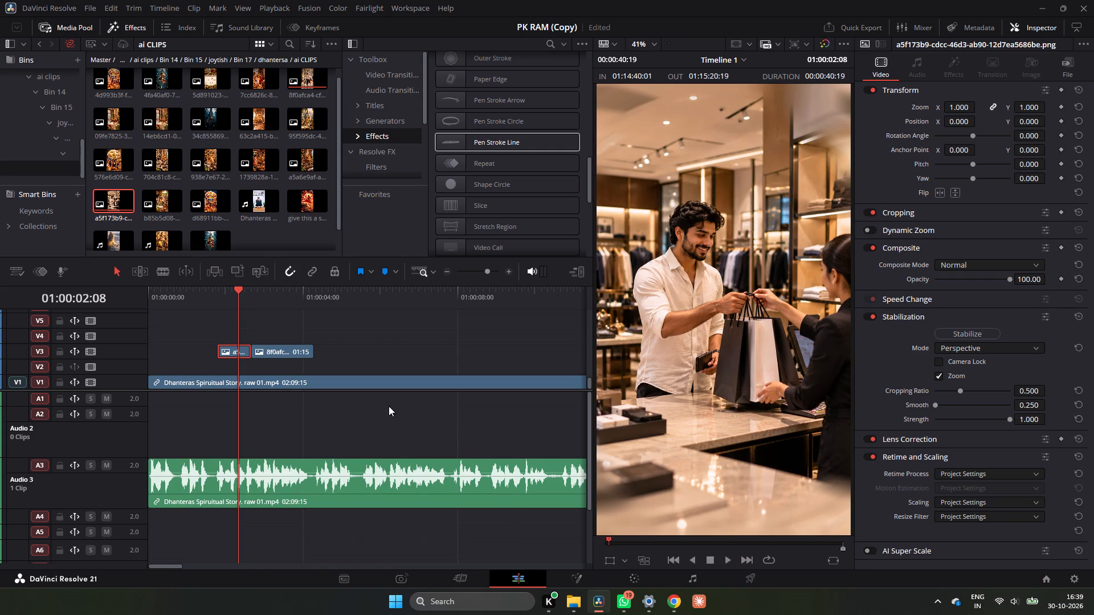
click(215, 296)
key(space)
key(space)
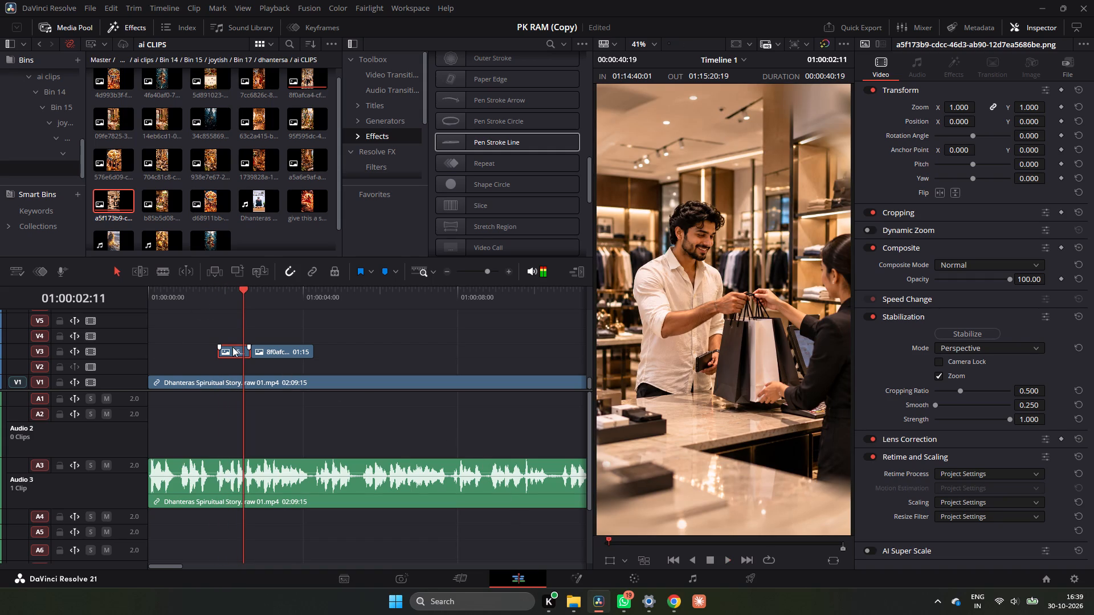
Copy the store-counter image's attributes and paste all clip attributes, video attributes and retime effects onto the mall-walk image.
key(ctrl+c)
key(ctrl+c)
click(290, 351)
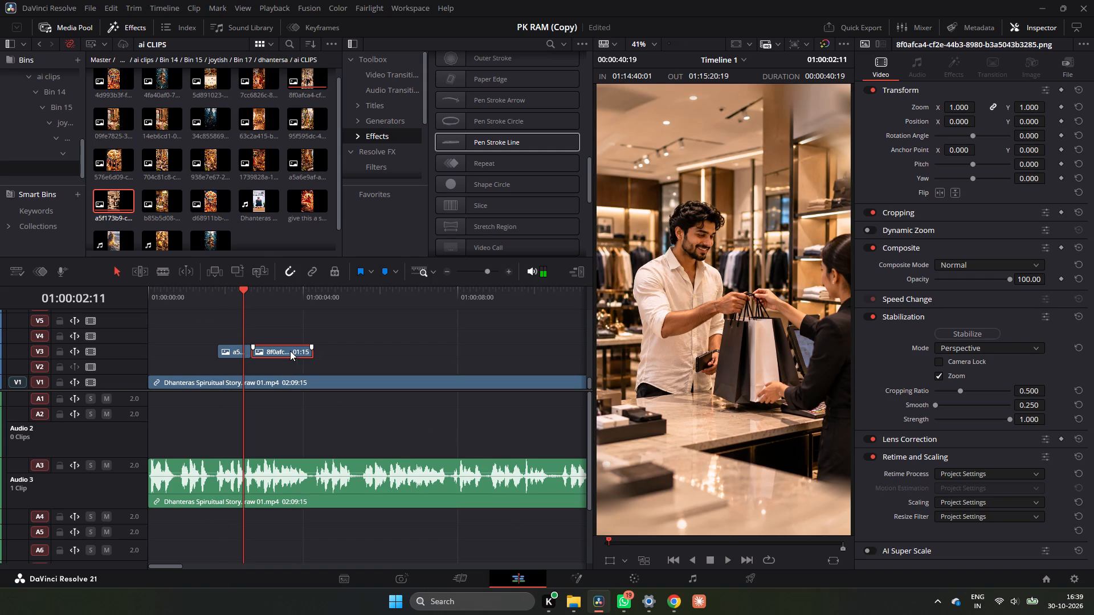
key(alt+v)
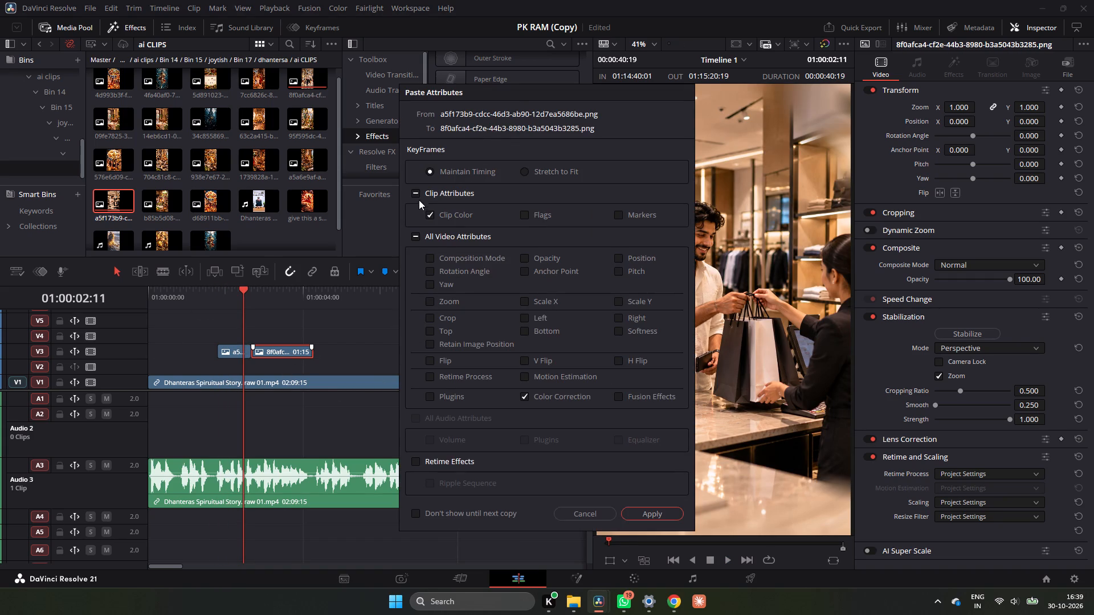
click(414, 195)
click(419, 239)
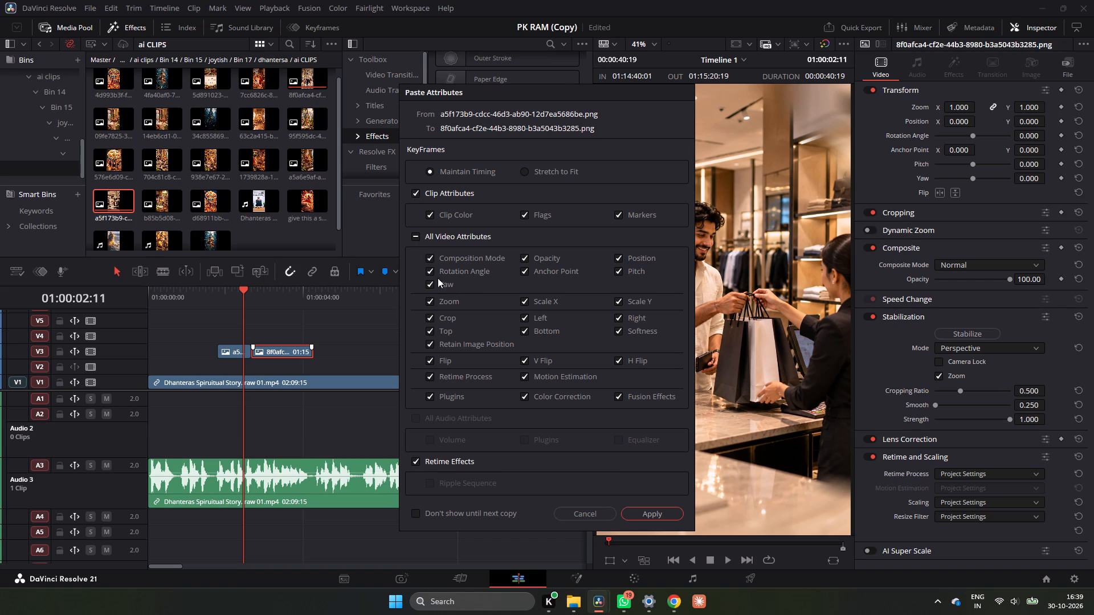
click(654, 518)
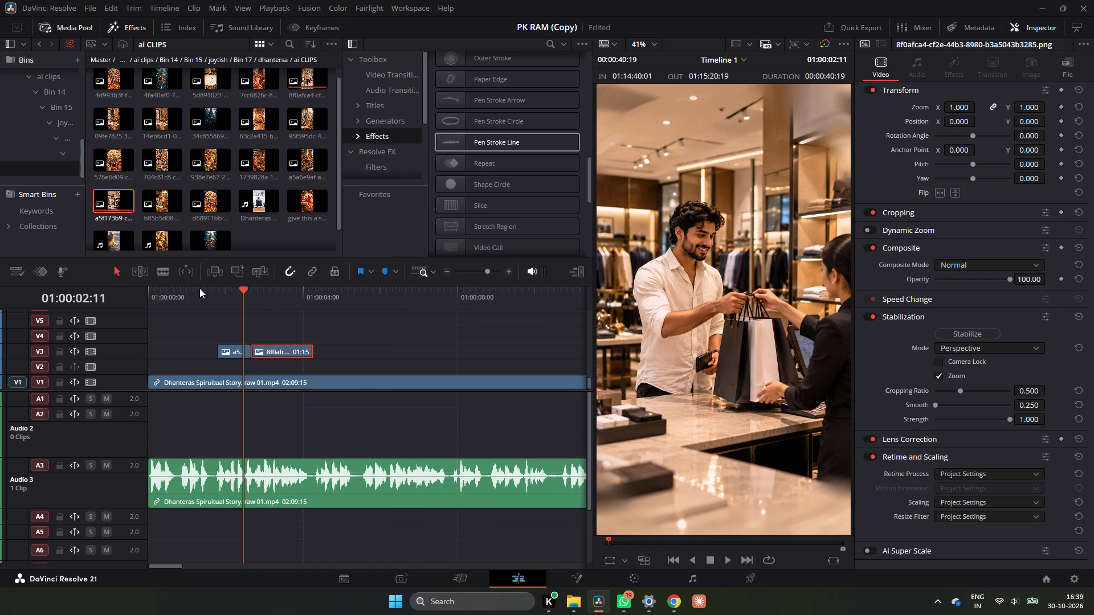
Play the two images on V3 from the store-counter start to check the blur across both.
click(219, 293)
key(space)
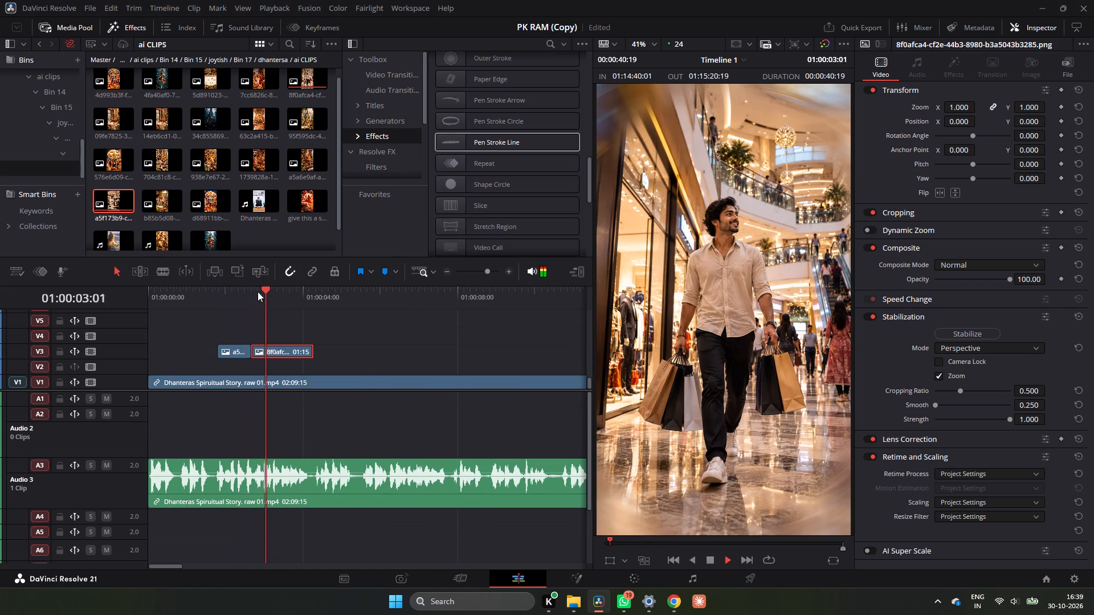
key(space)
Find the Adjustment Clip in the effects library and place it on V4, starting in line with the store-counter image.
drag(274, 296, 251, 302)
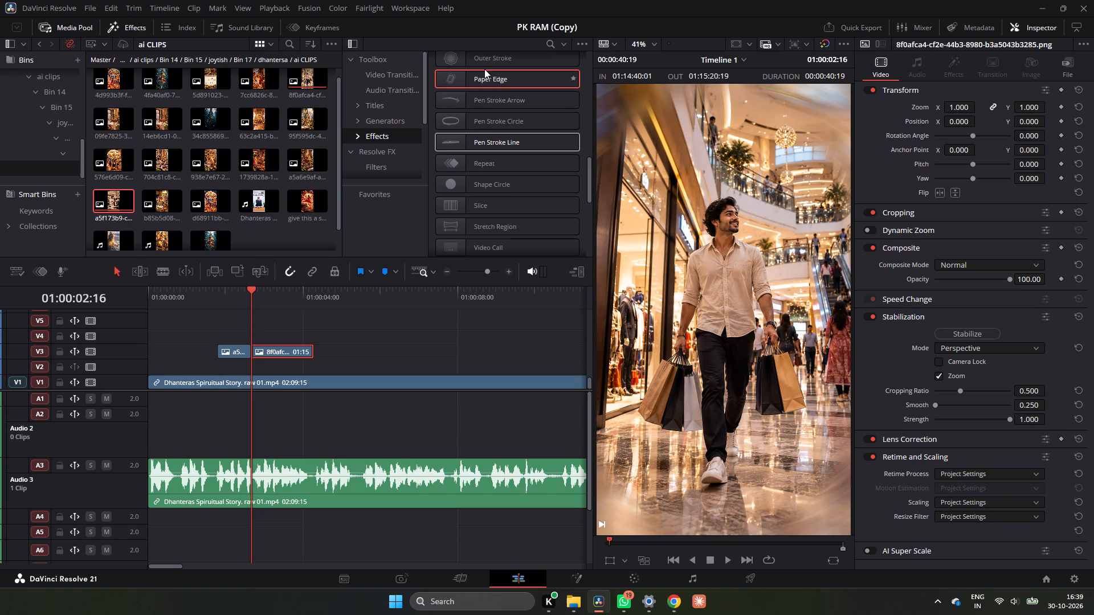
scroll(496, 82, up, 1)
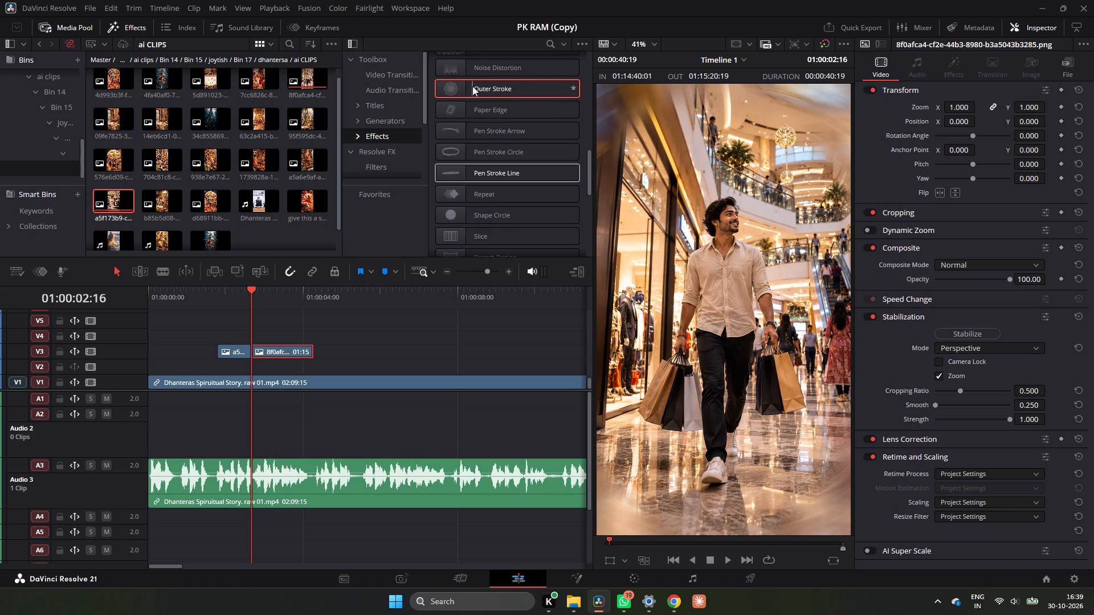
scroll(472, 86, up, 1)
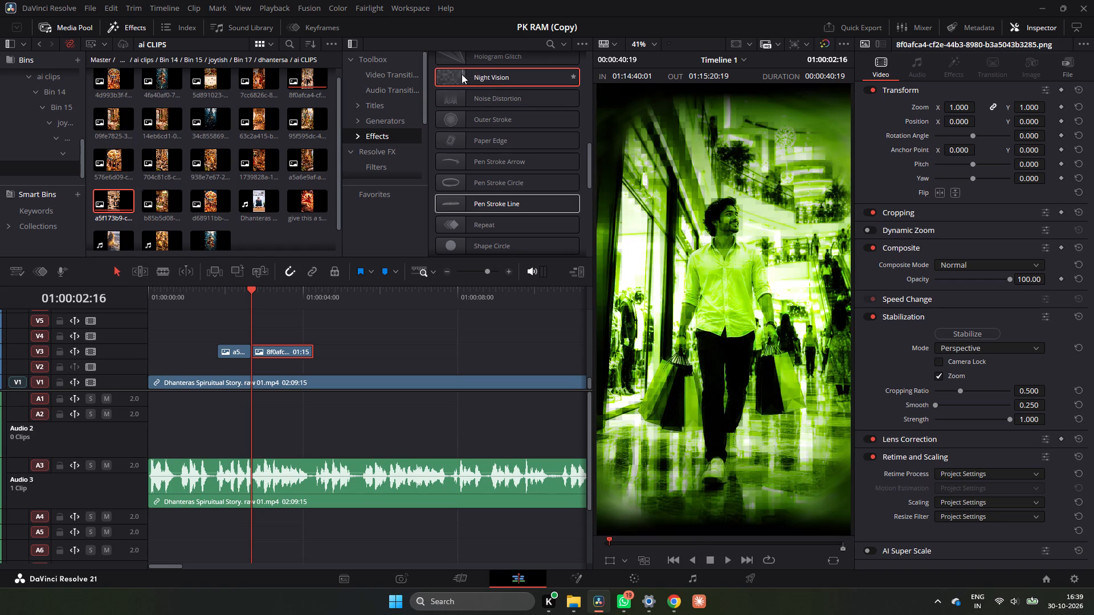
scroll(464, 84, up, 2)
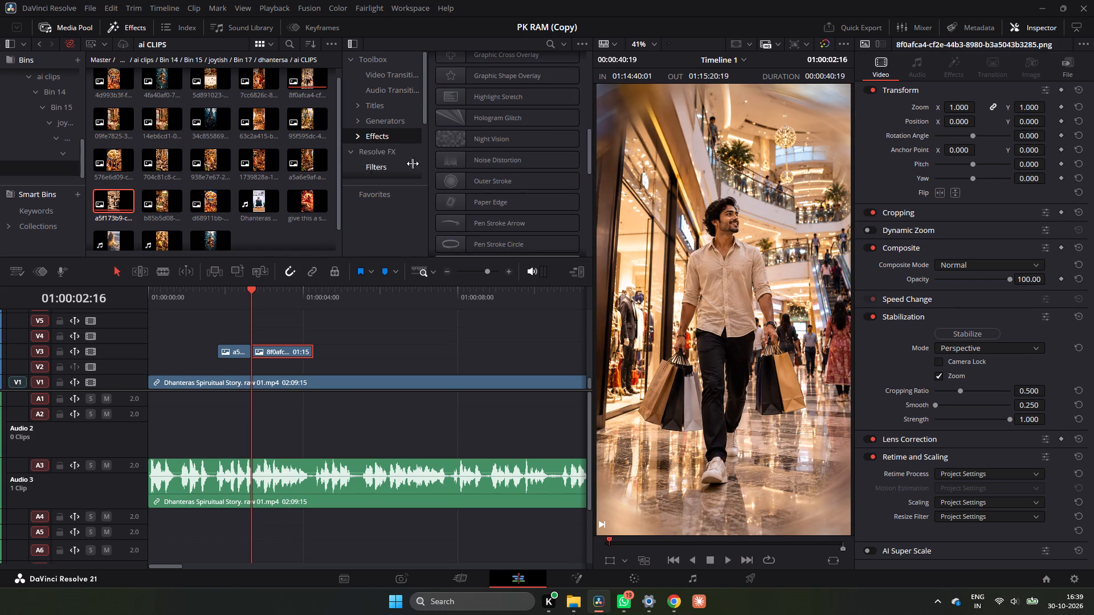
scroll(470, 192, up, 2)
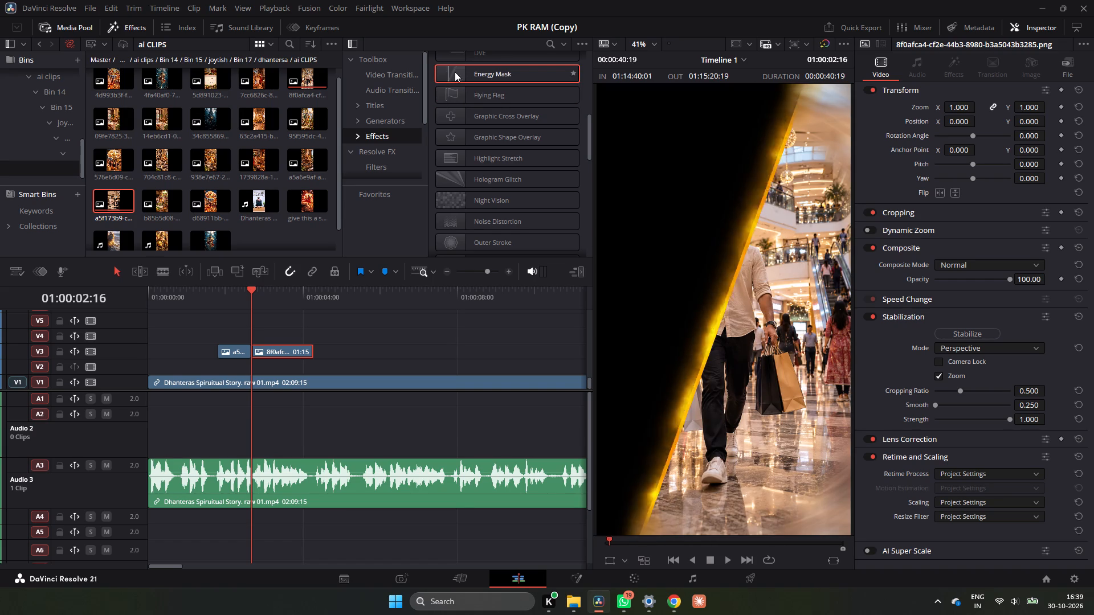
scroll(464, 80, up, 1)
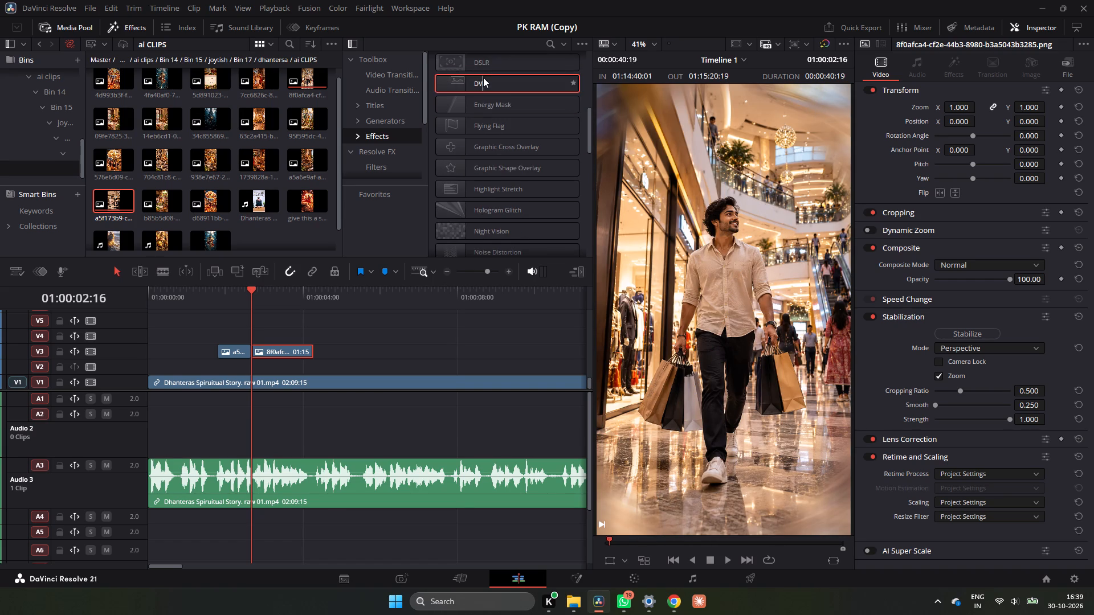
scroll(460, 59, up, 1)
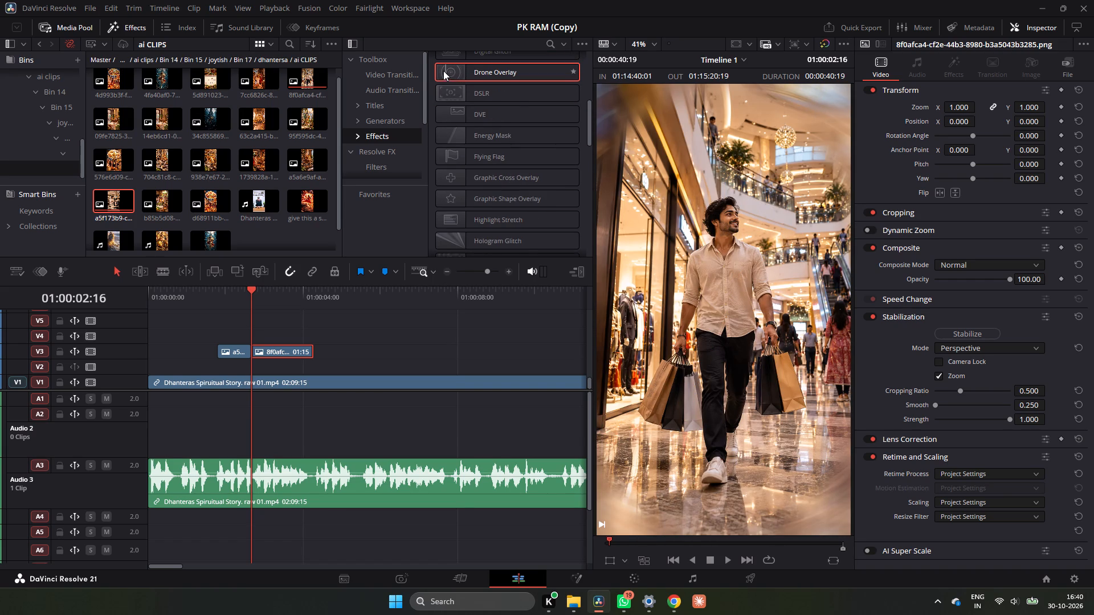
scroll(443, 75, up, 2)
scroll(484, 128, up, 2)
scroll(500, 169, down, 1)
scroll(501, 183, up, 5)
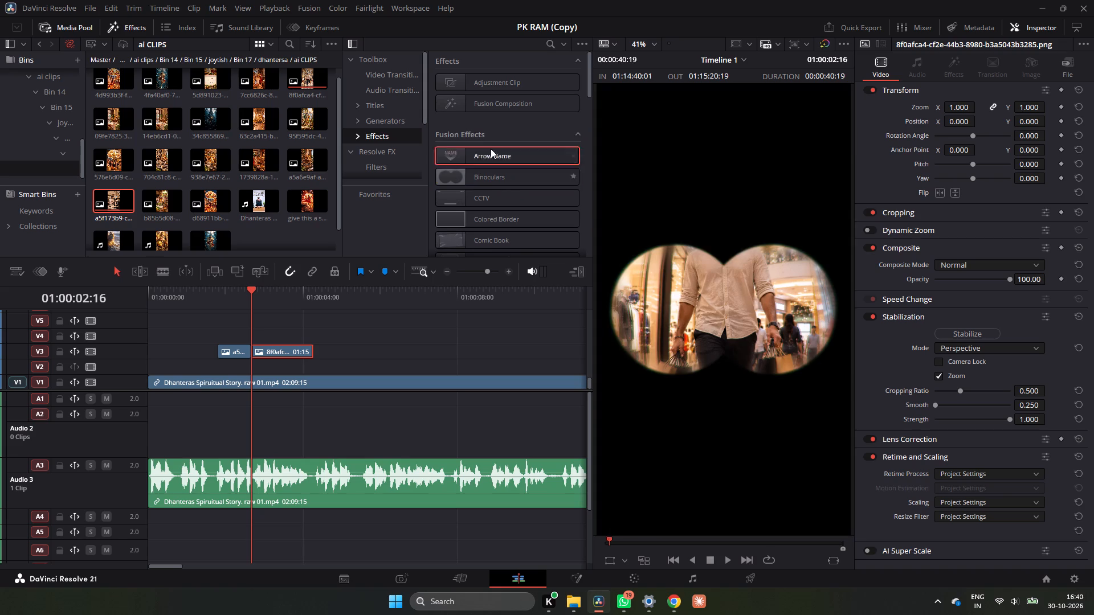
drag(492, 83, 220, 332)
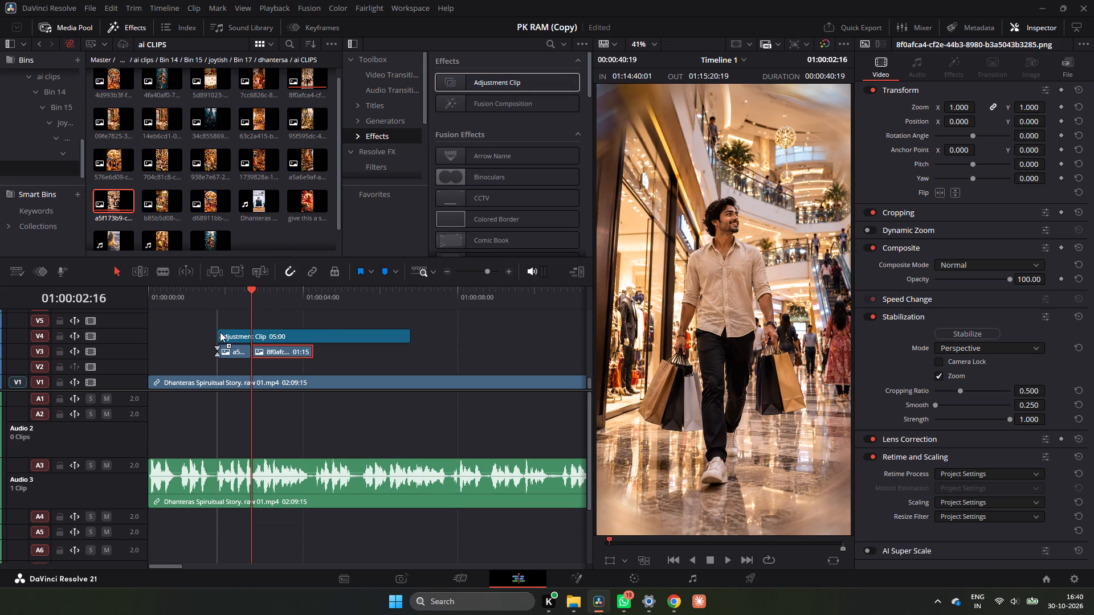
drag(220, 332, 221, 332)
Add a Cross Dissolve at the cut between the store-counter and mall-walk images on V3, and play it back.
drag(252, 293, 250, 300)
click(386, 79)
drag(502, 120, 250, 351)
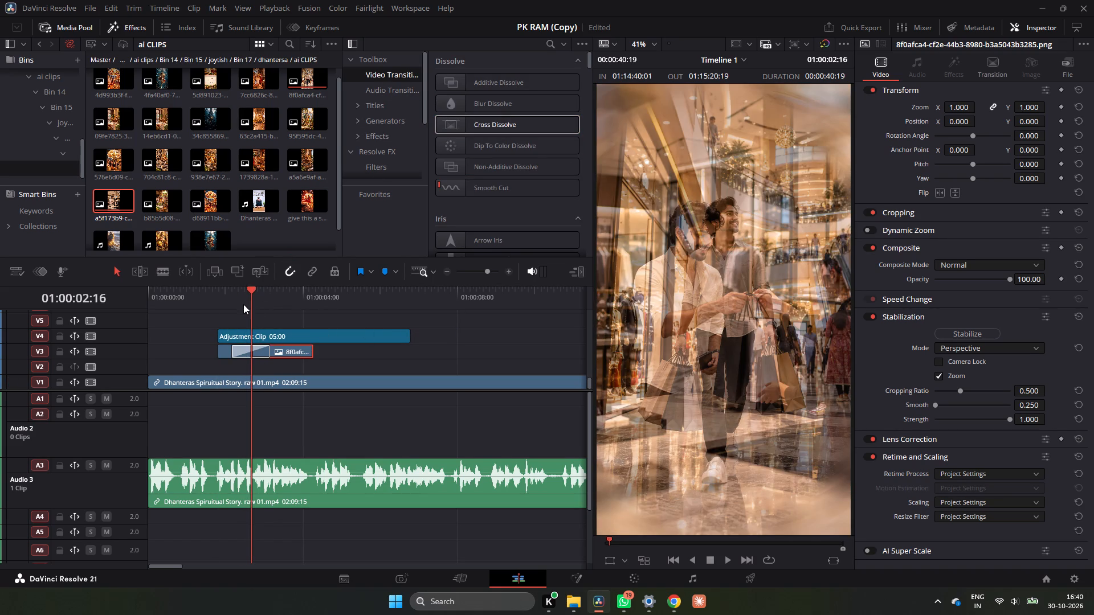
click(240, 299)
key(space)
key(space)
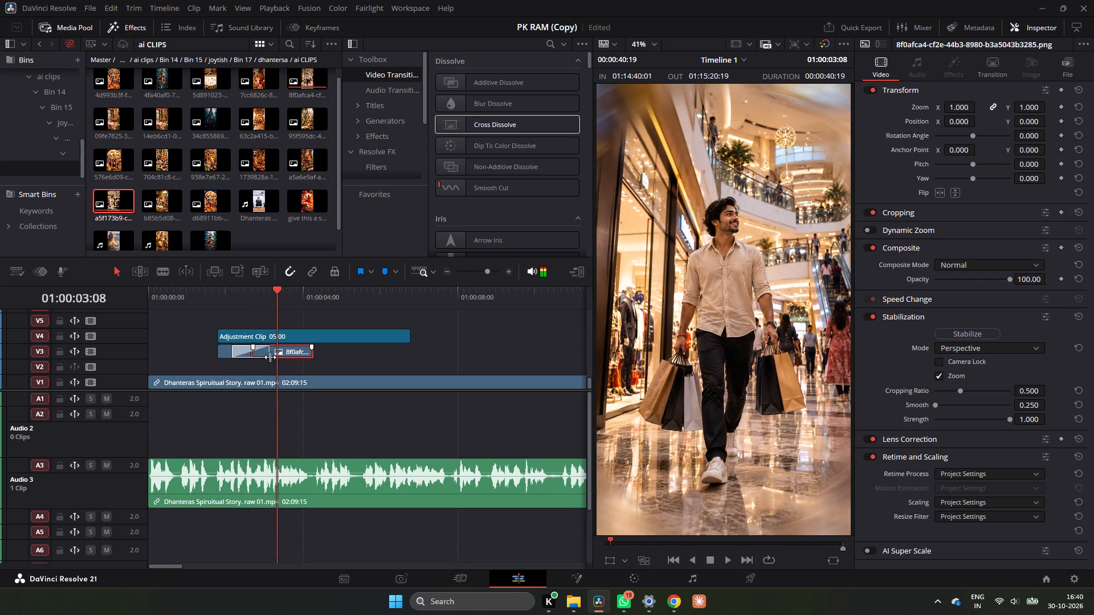
Shorten the Cross Dissolve between the two images to 8 frames and play the cut to check it.
drag(268, 355, 255, 355)
click(250, 304)
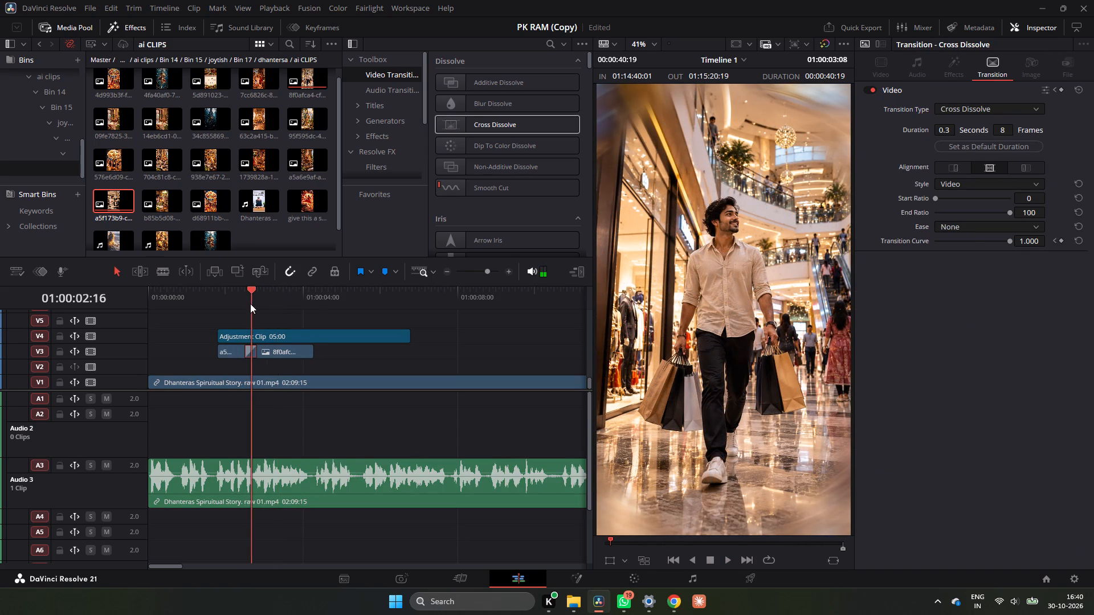
click(243, 304)
key(space)
click(243, 305)
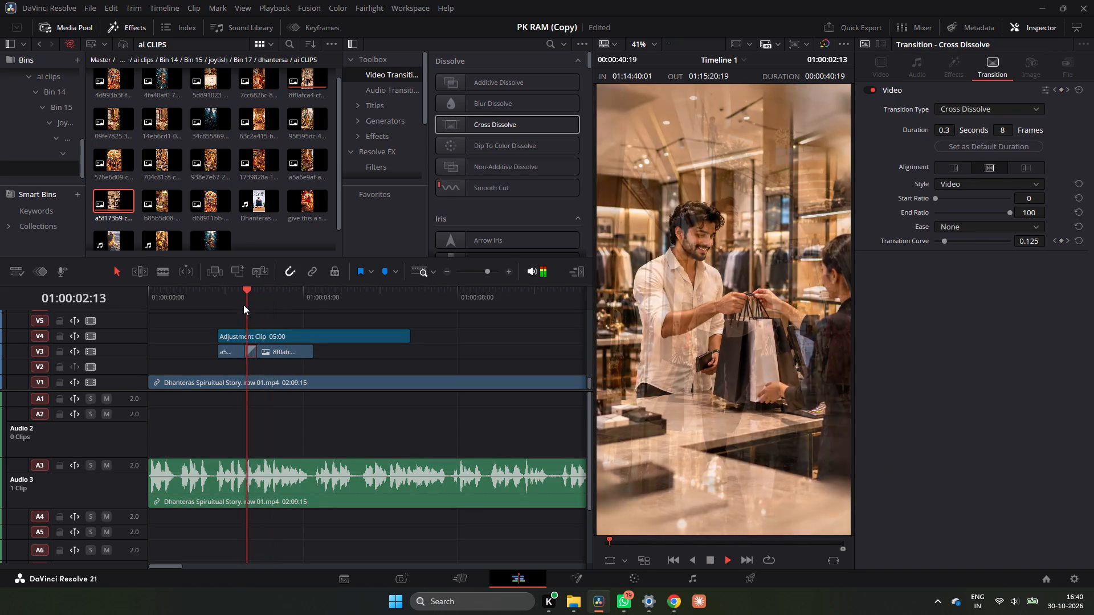
key(space)
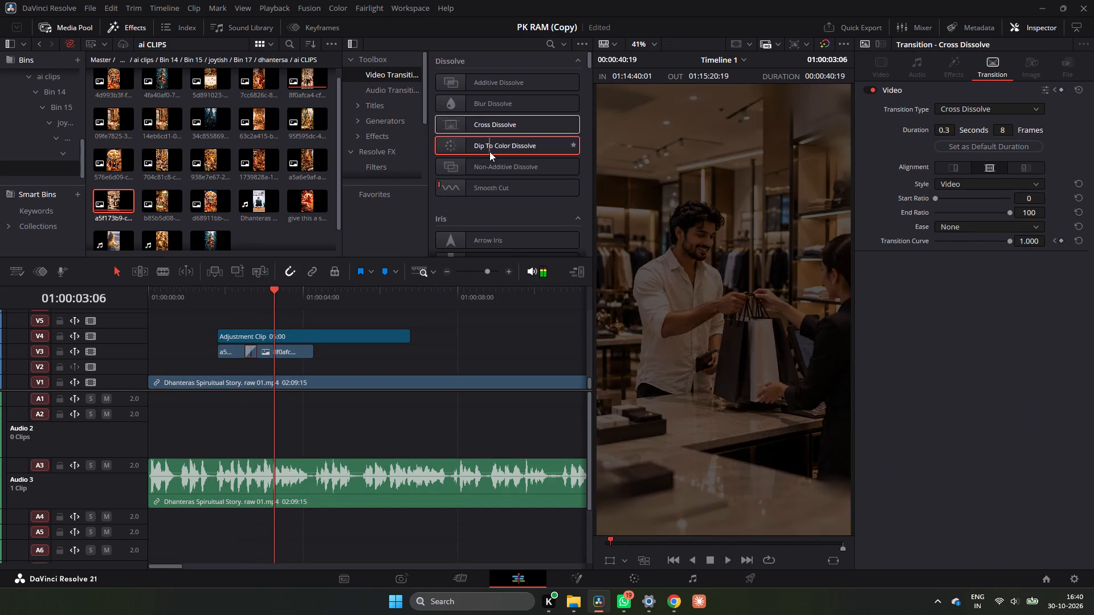
Browse the video transitions for Glow and use it to replace the Cross Dissolve between the two images on V3.
scroll(499, 187, down, 6)
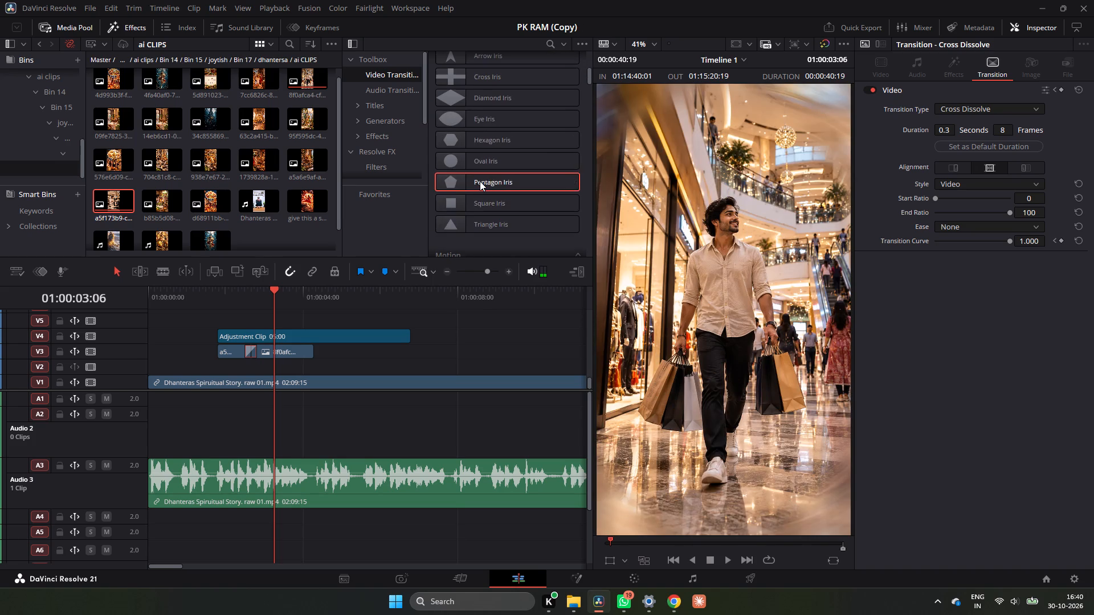
scroll(487, 103, up, 1)
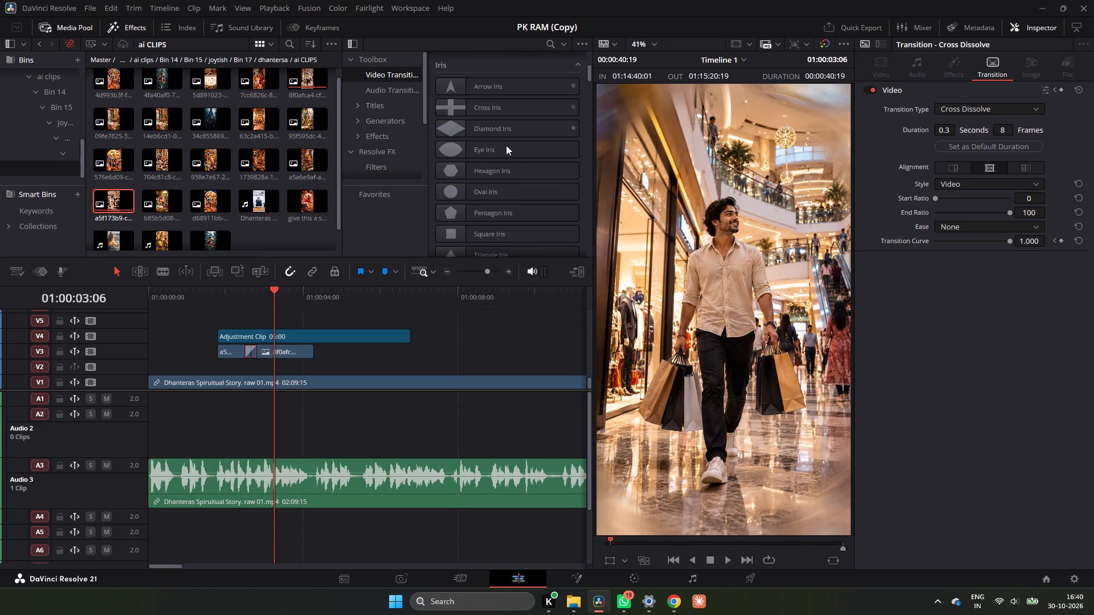
scroll(503, 164, down, 7)
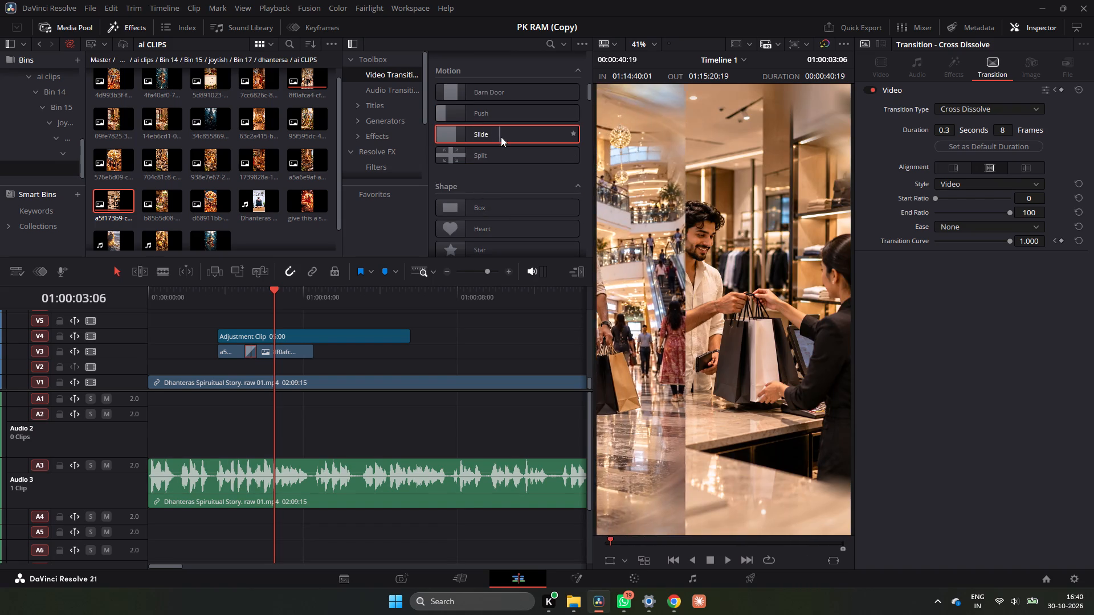
scroll(520, 140, down, 5)
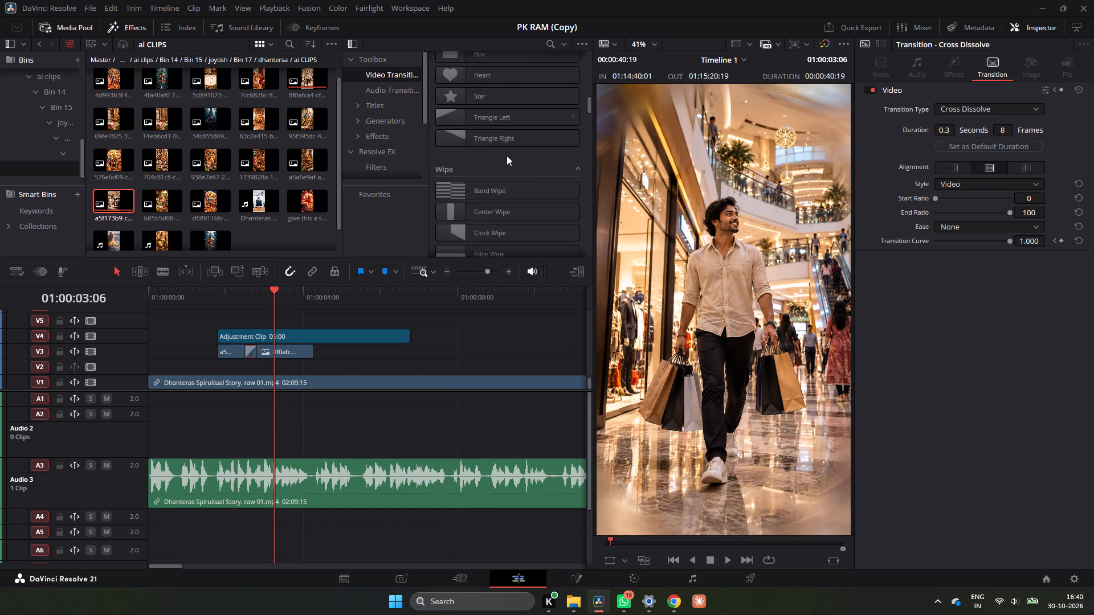
scroll(503, 160, down, 18)
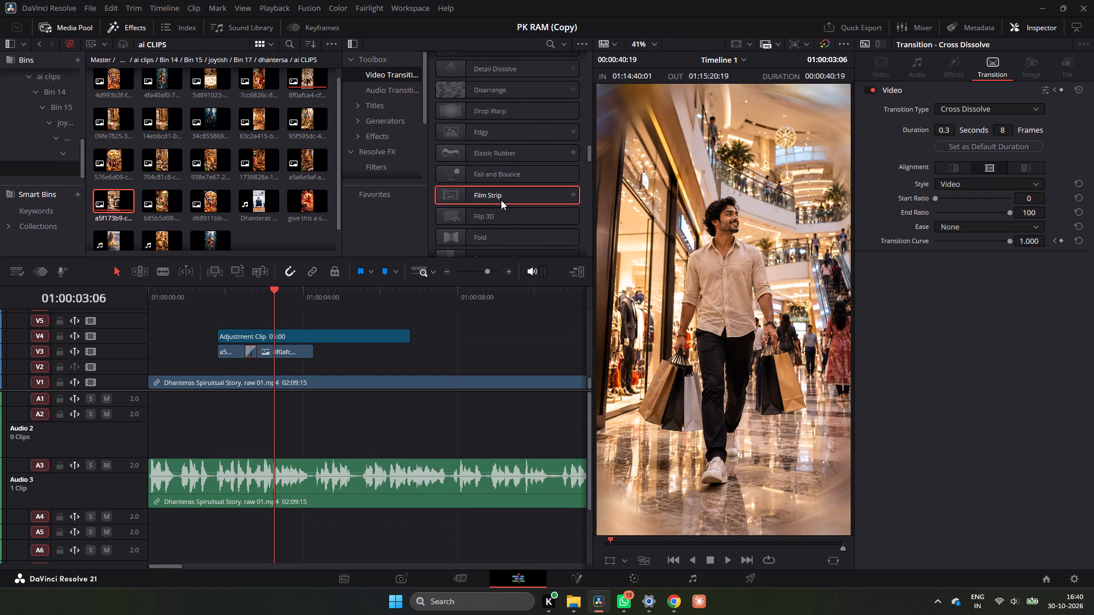
scroll(501, 202, down, 7)
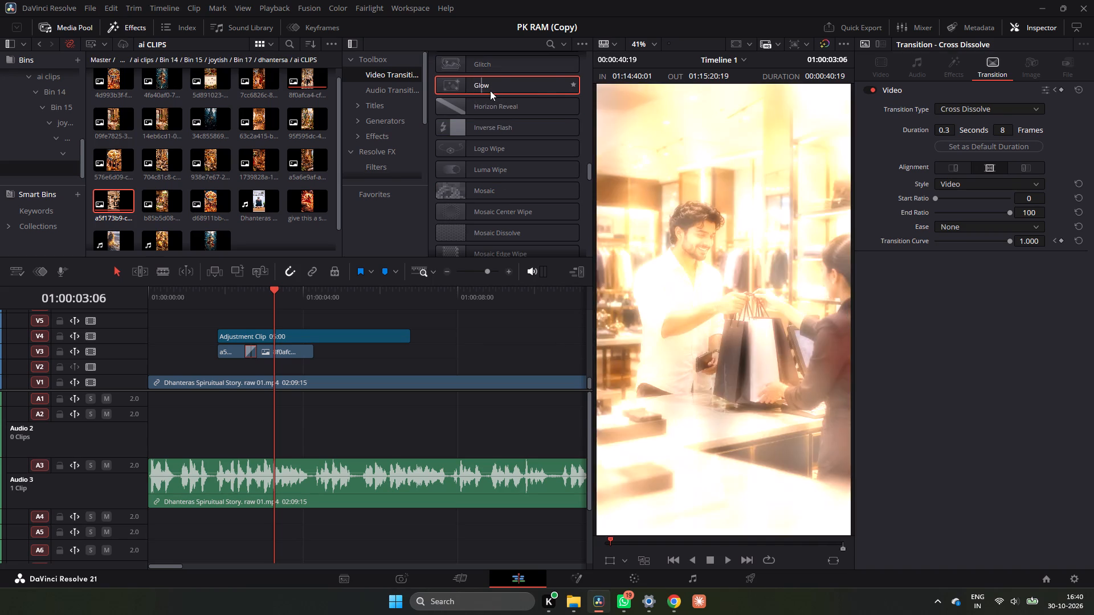
drag(487, 84, 235, 354)
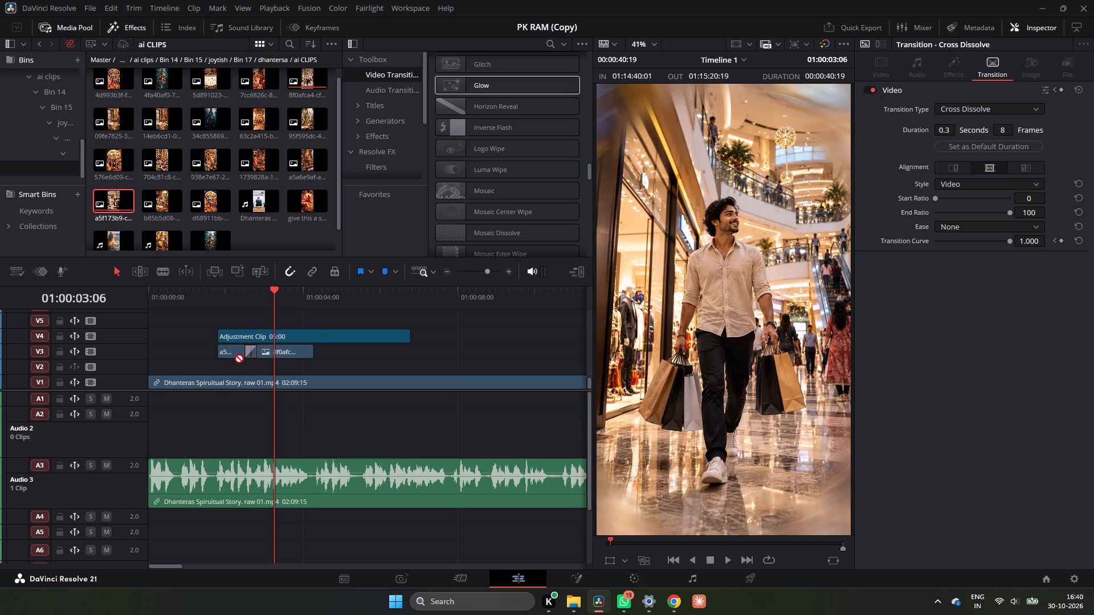
drag(235, 354, 255, 352)
Play the Glow transition across the cut from the store-counter image to the mall-walk image.
click(251, 300)
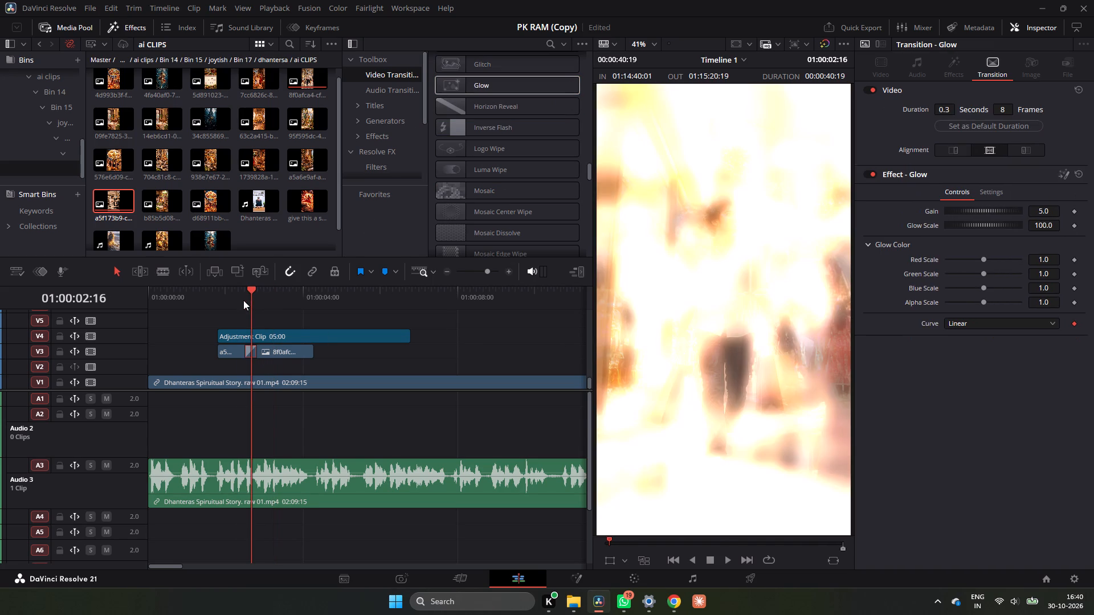
click(243, 300)
key(space)
click(241, 297)
key(space)
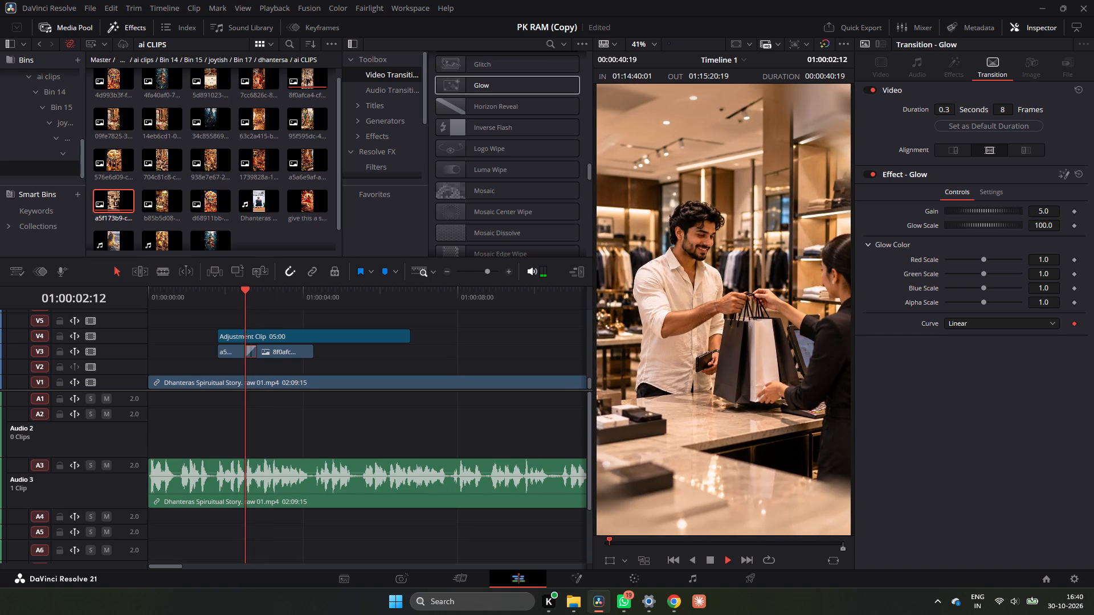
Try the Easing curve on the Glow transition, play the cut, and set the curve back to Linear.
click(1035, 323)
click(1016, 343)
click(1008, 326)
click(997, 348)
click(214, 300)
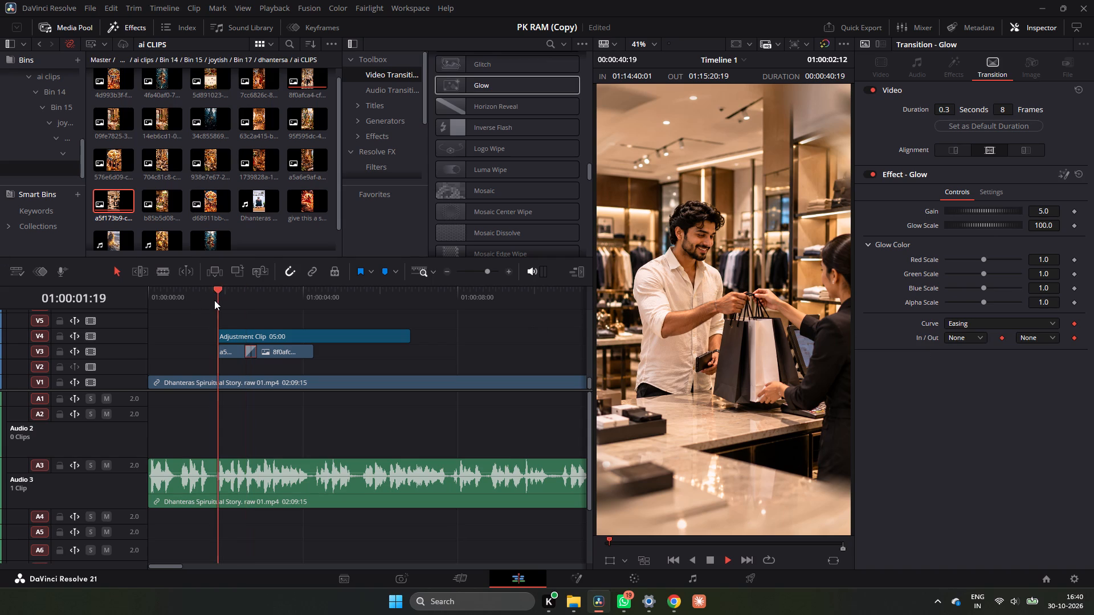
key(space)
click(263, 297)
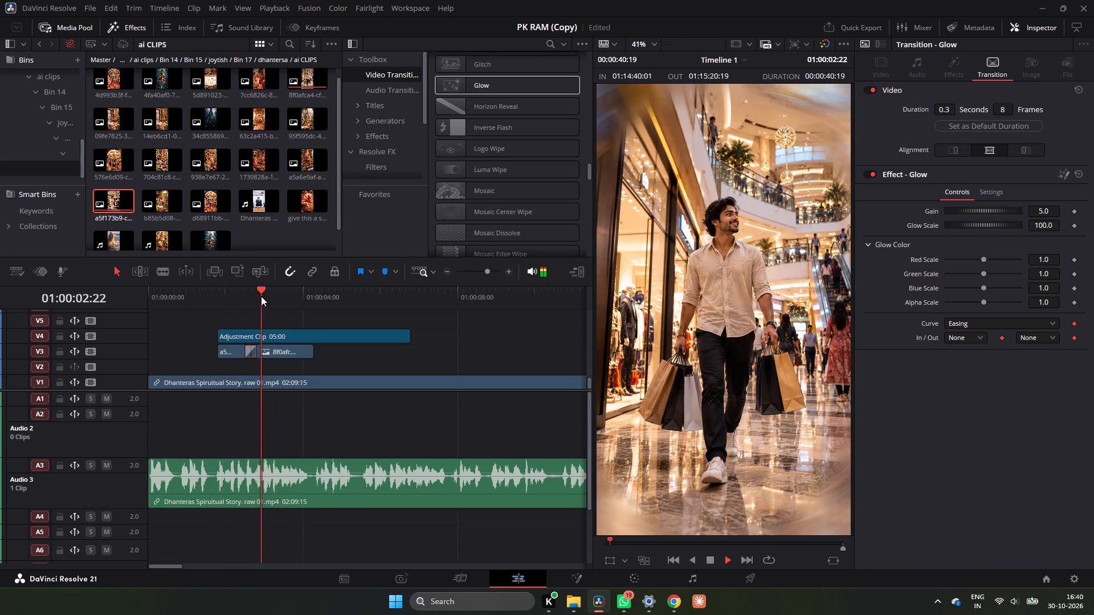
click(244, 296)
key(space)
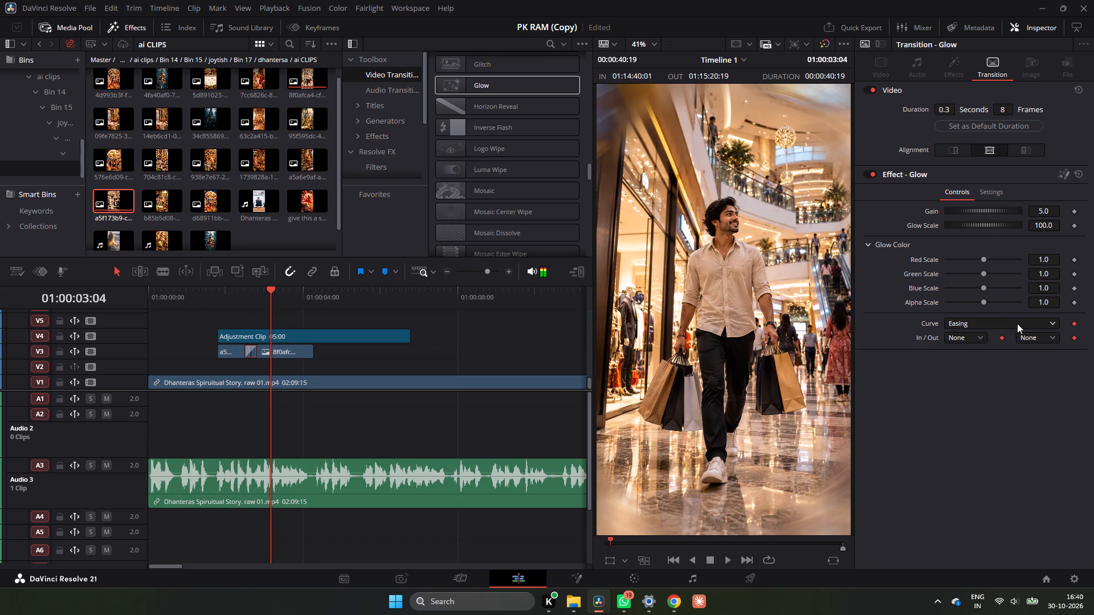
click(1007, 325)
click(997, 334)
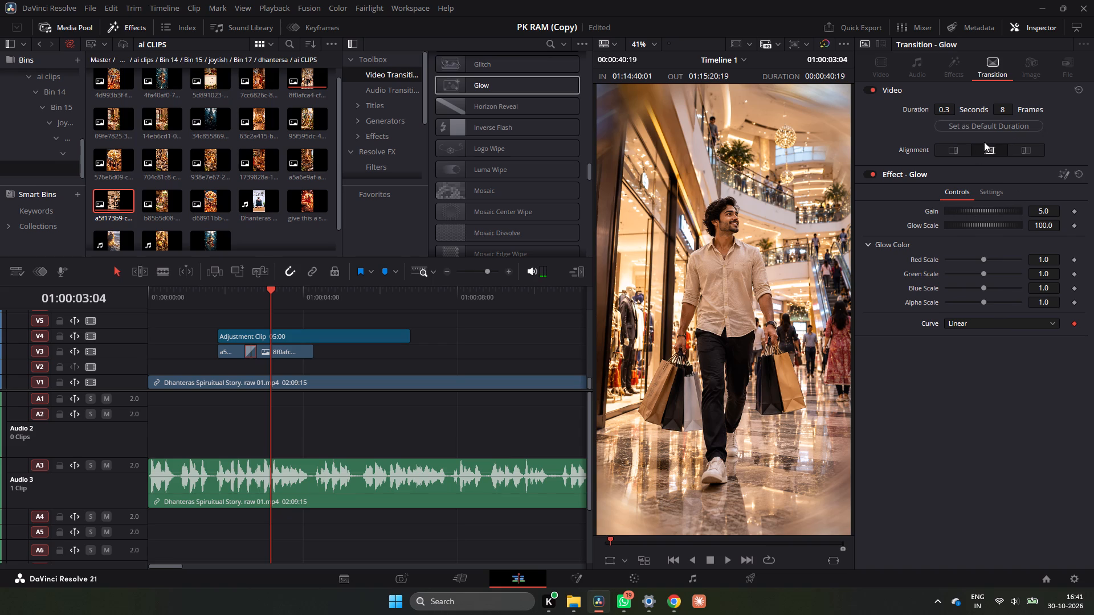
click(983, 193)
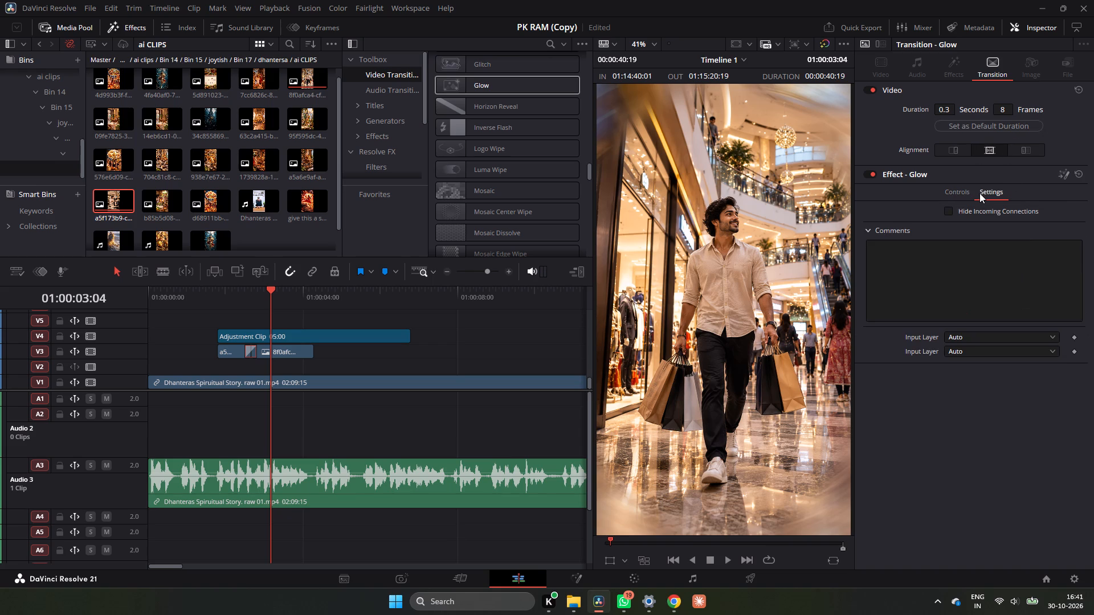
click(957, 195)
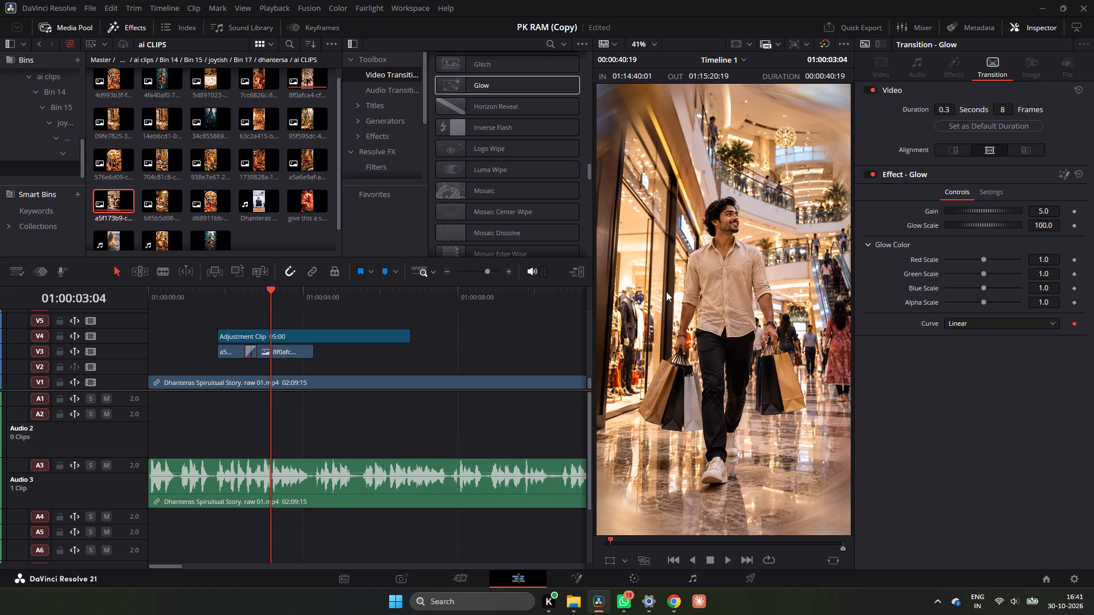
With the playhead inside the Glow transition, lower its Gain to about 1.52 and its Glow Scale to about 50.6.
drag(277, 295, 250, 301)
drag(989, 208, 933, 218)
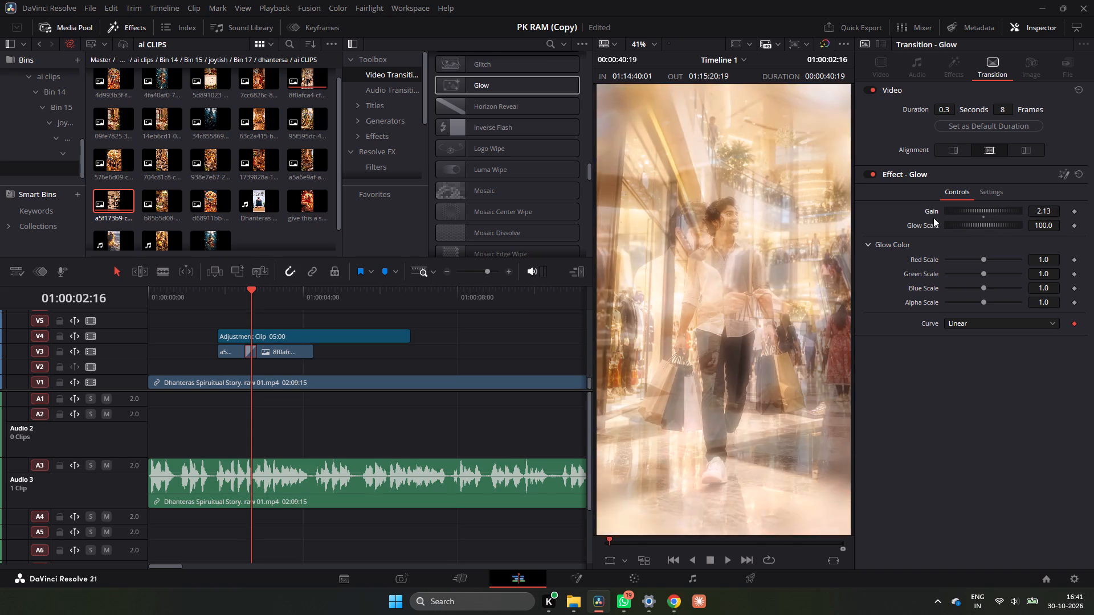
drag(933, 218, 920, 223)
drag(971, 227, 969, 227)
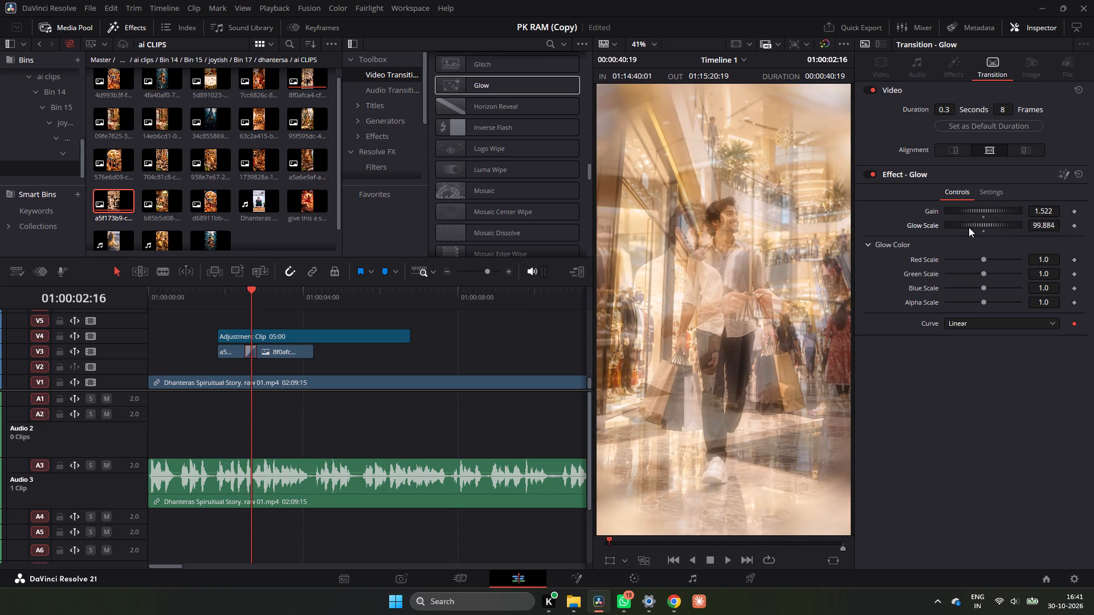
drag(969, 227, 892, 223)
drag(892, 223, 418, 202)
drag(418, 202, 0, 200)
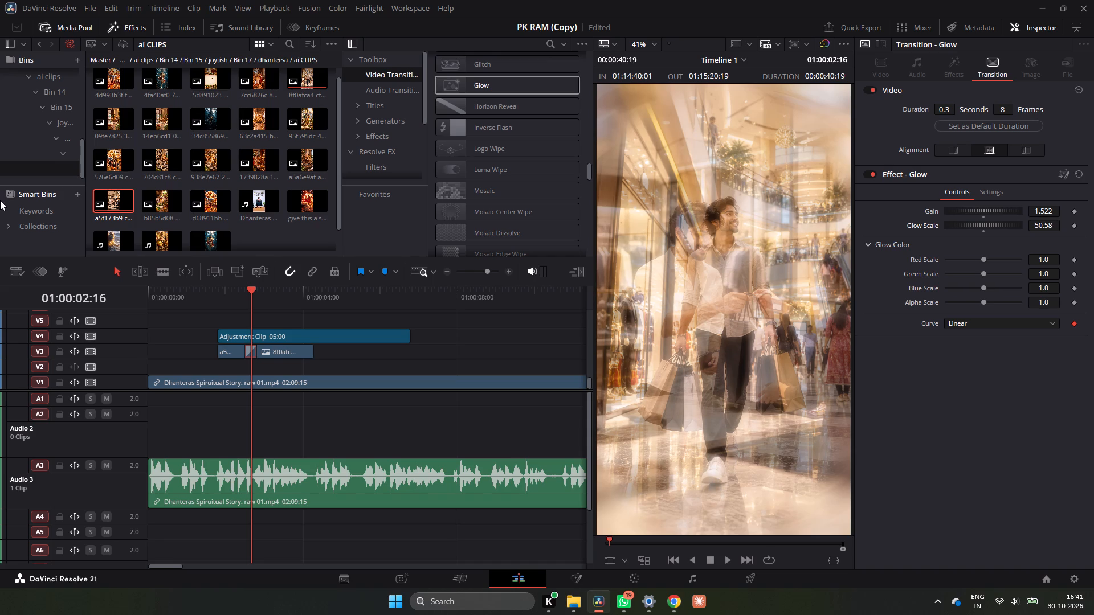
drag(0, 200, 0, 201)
Play the cut between the two images several times to check the softer glow.
click(242, 301)
key(space)
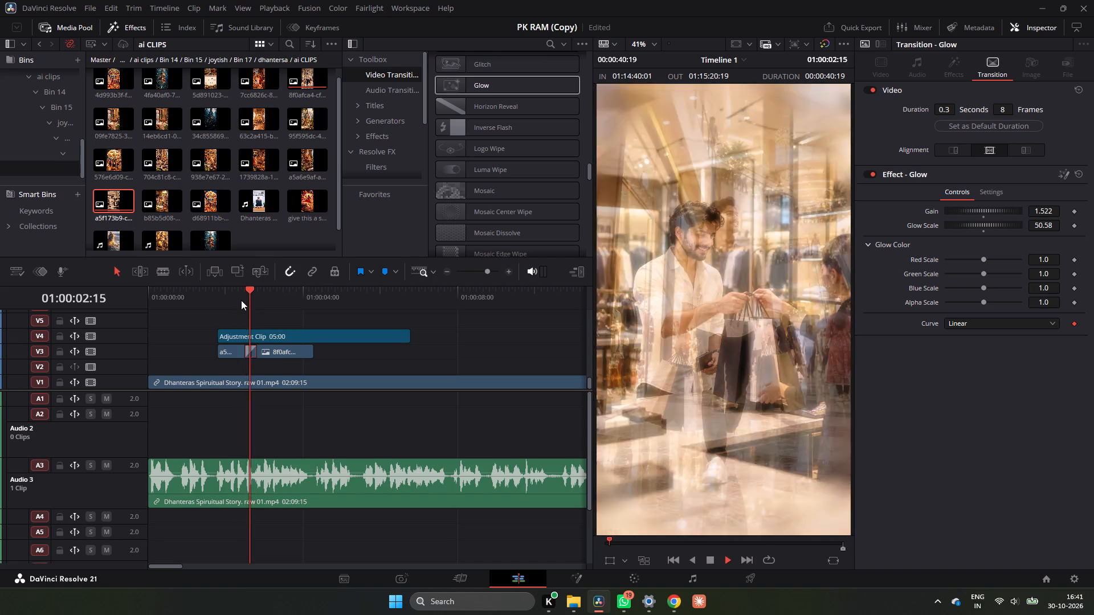
click(240, 300)
key(space)
click(225, 300)
key(space)
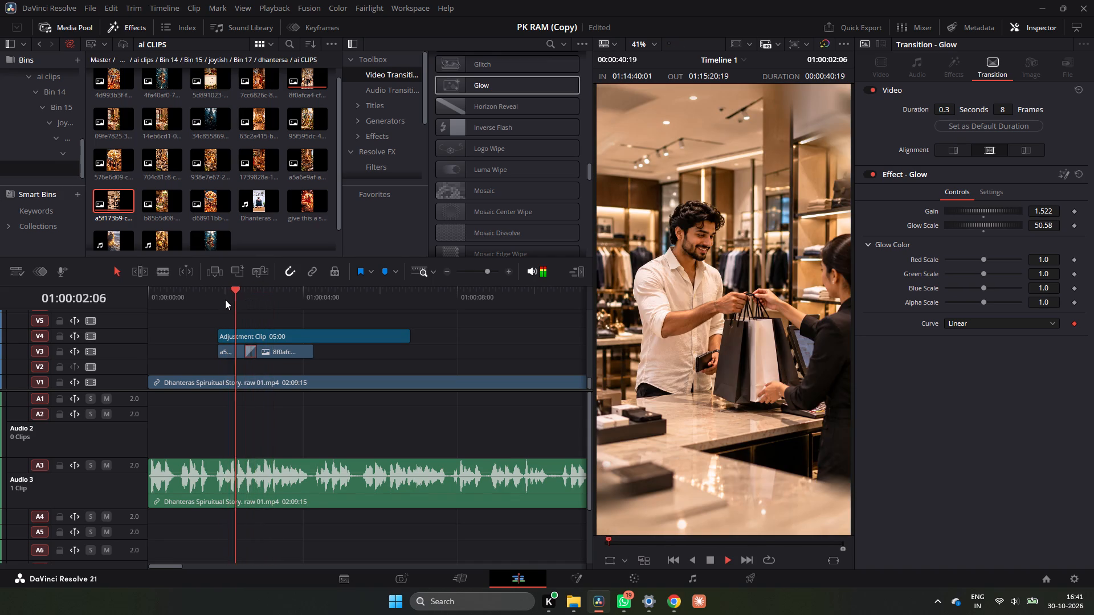
click(225, 300)
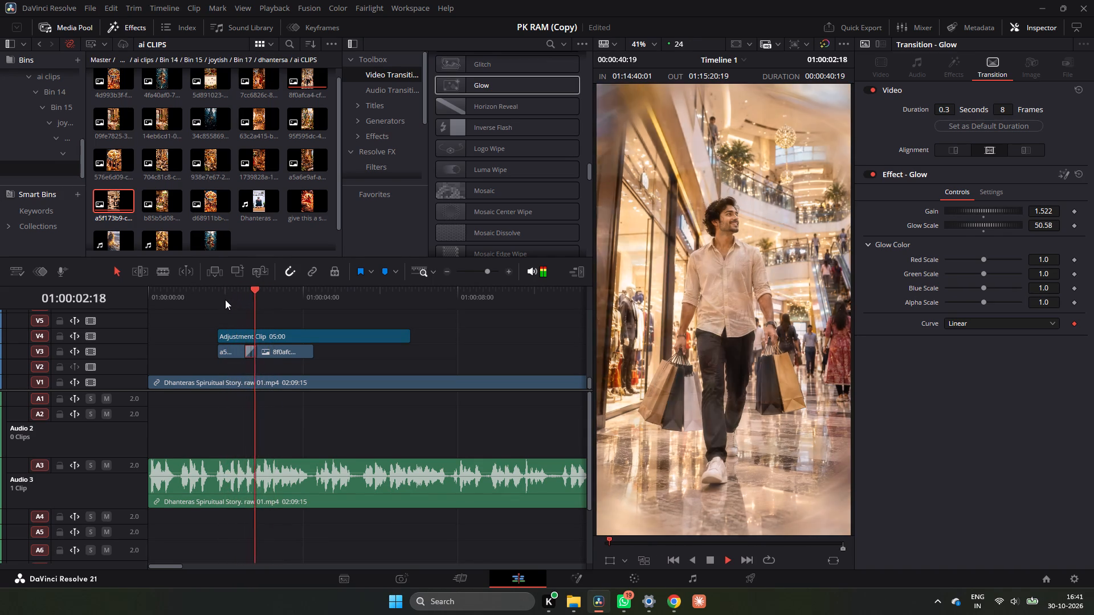
key(space)
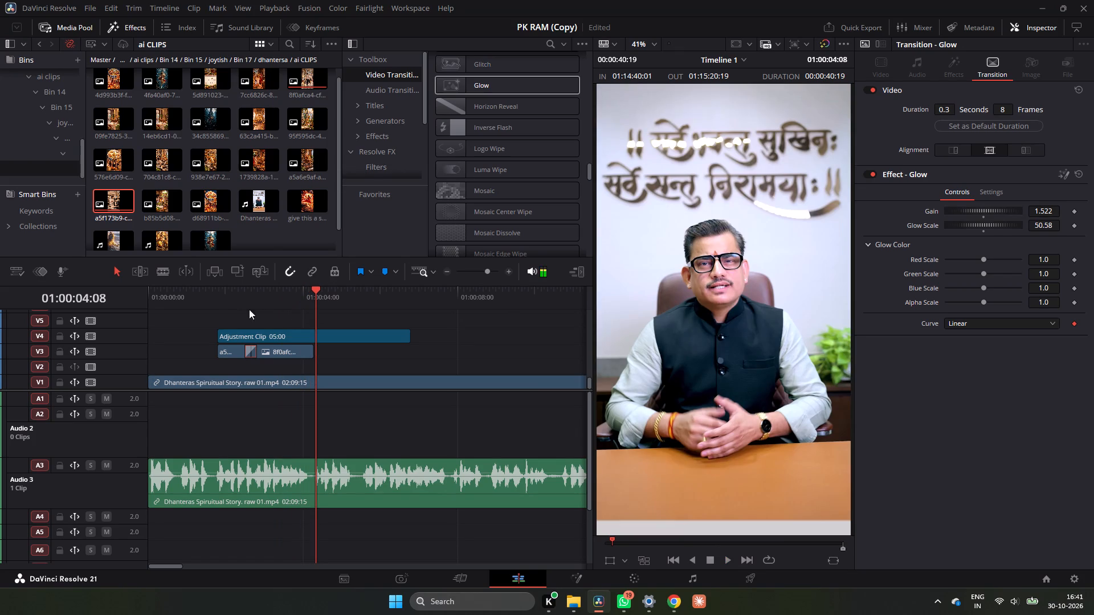
click(219, 297)
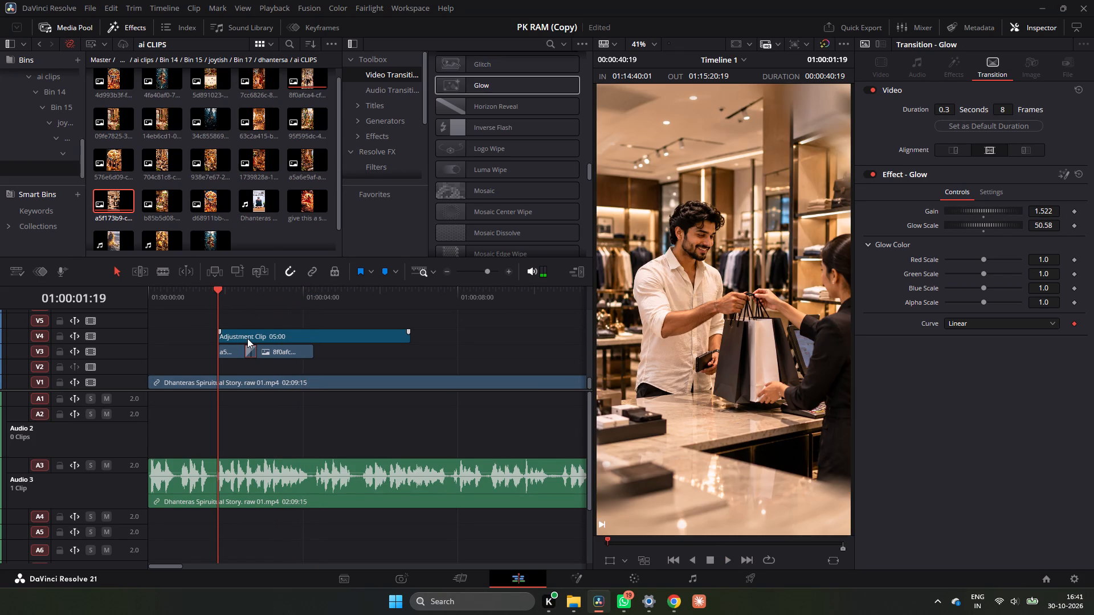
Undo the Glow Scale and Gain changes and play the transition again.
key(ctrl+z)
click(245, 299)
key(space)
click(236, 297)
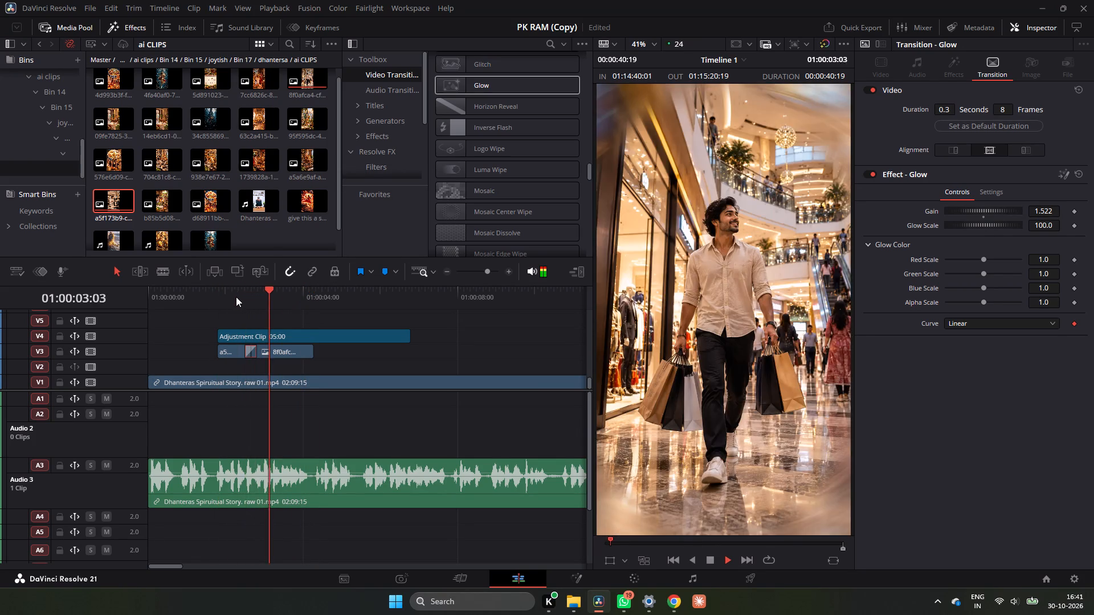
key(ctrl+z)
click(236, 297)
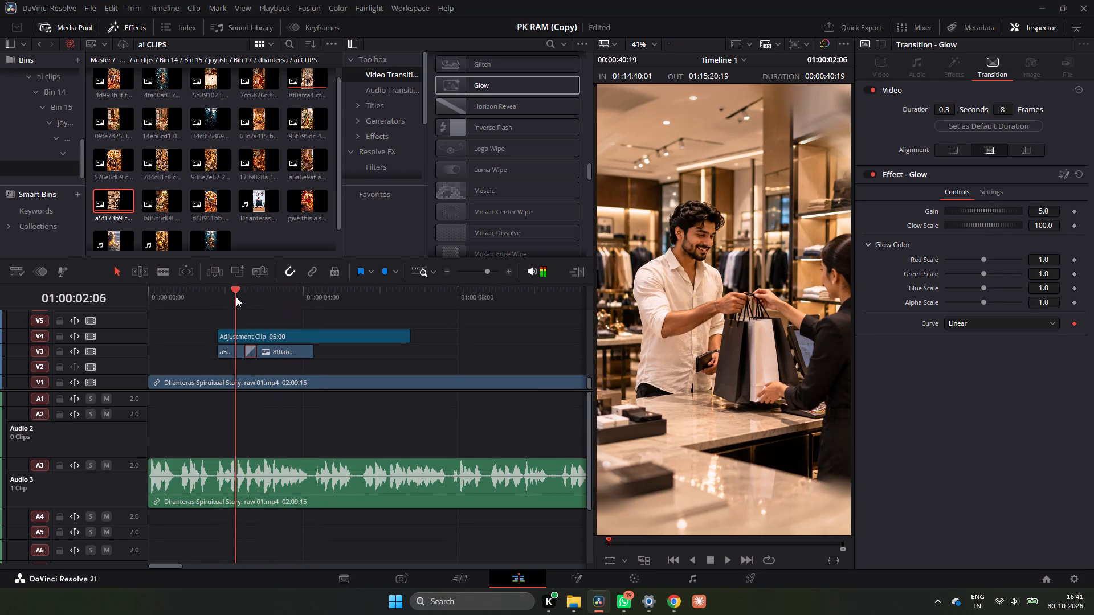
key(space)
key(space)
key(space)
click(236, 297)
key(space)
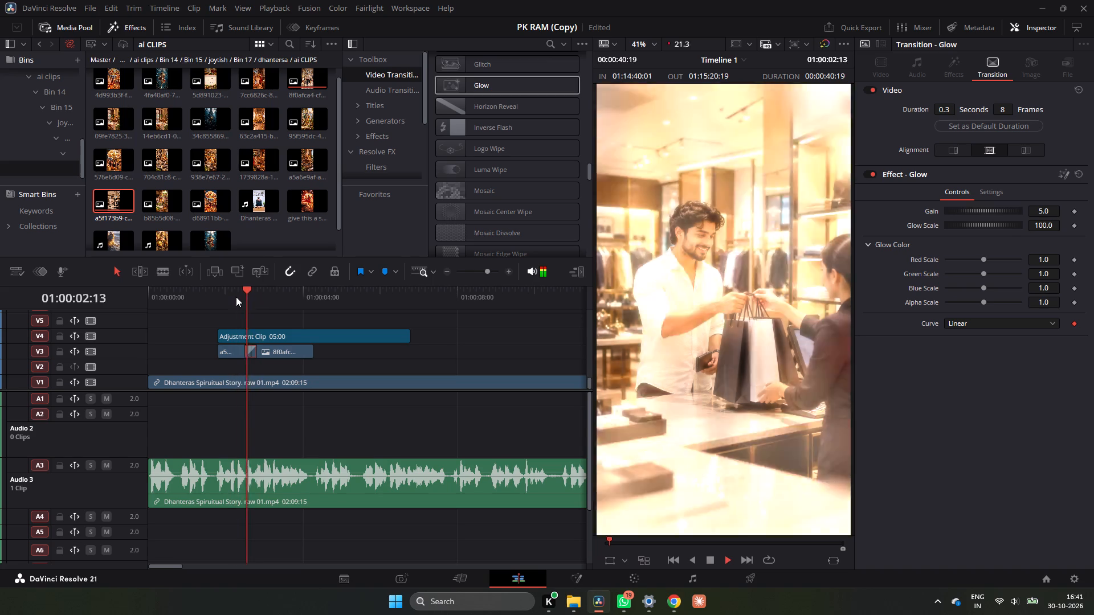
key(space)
With the playhead at the start of the Adjustment Clip on V4, apply the Transform effect to that clip.
click(243, 333)
drag(223, 299, 222, 299)
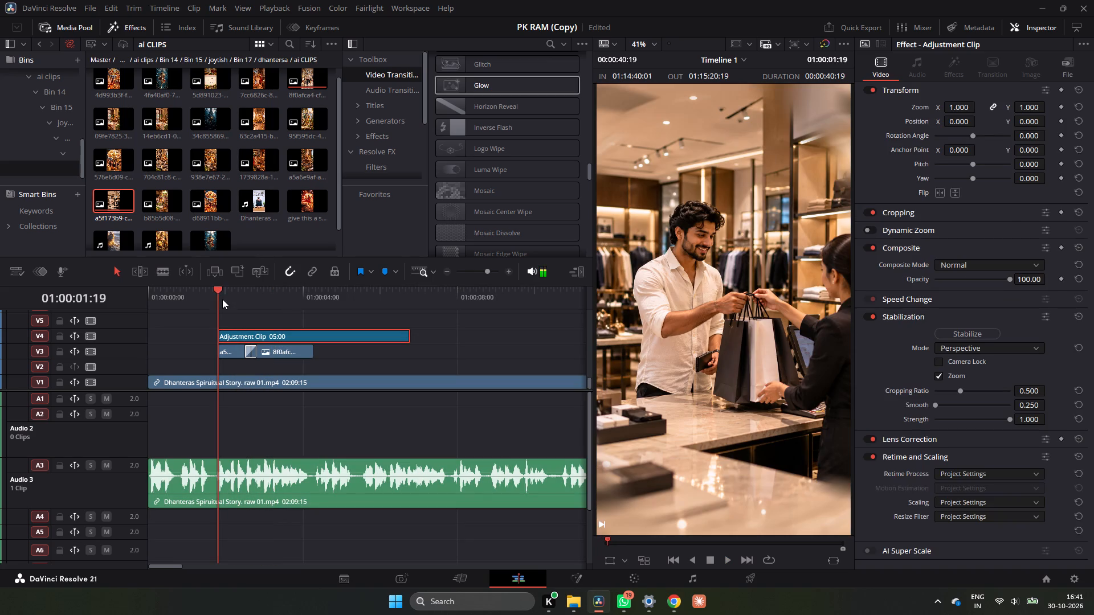
drag(222, 299, 212, 298)
key(shift+c)
key(shift+space)
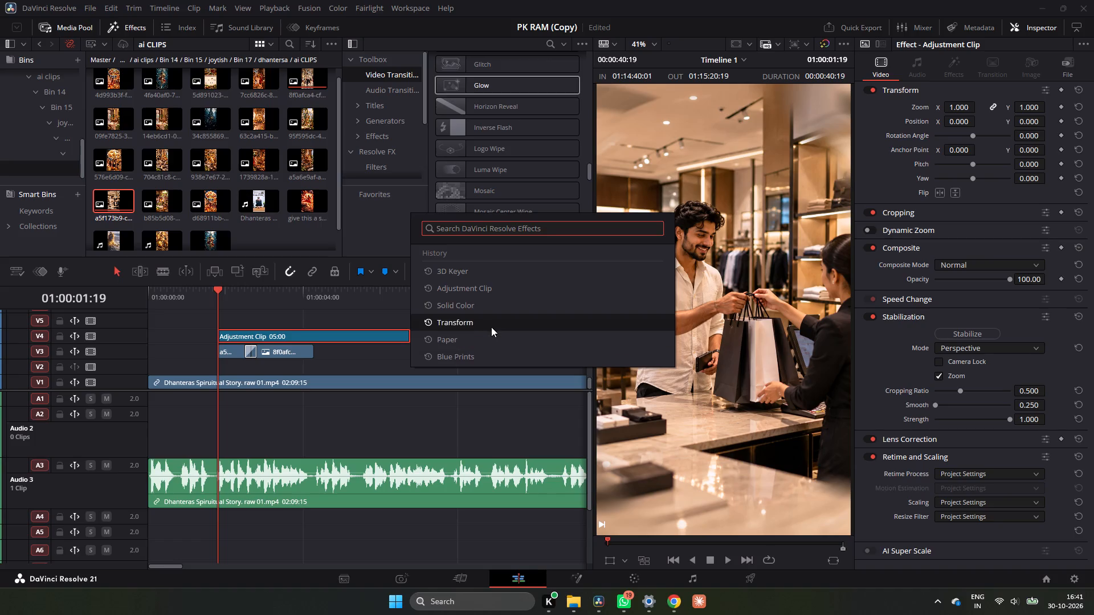
click(491, 326)
click(488, 320)
click(347, 331)
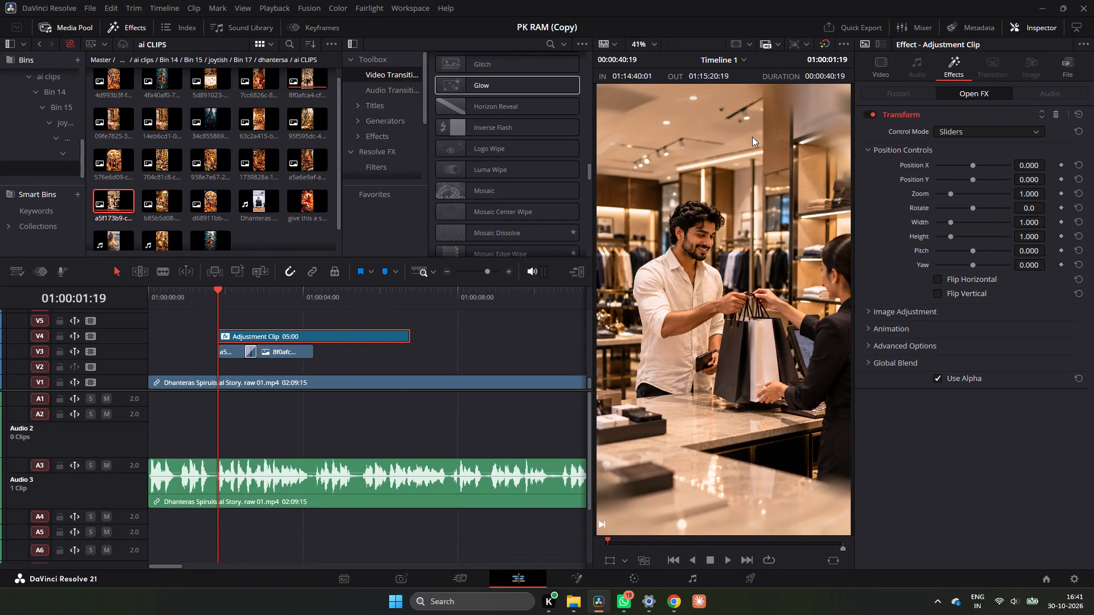
Keyframe the Adjustment Clip's Transform Zoom from 1.000 at the clip's start to about 1.173 at its end.
click(1061, 192)
drag(227, 295, 407, 320)
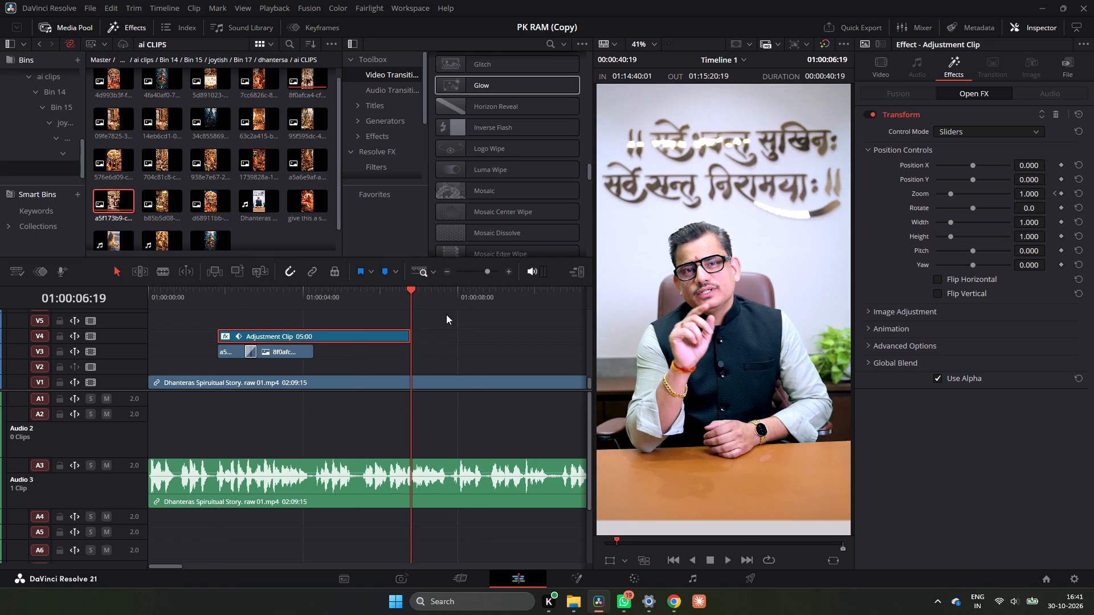
drag(1029, 196, 593, 334)
drag(593, 334, 590, 334)
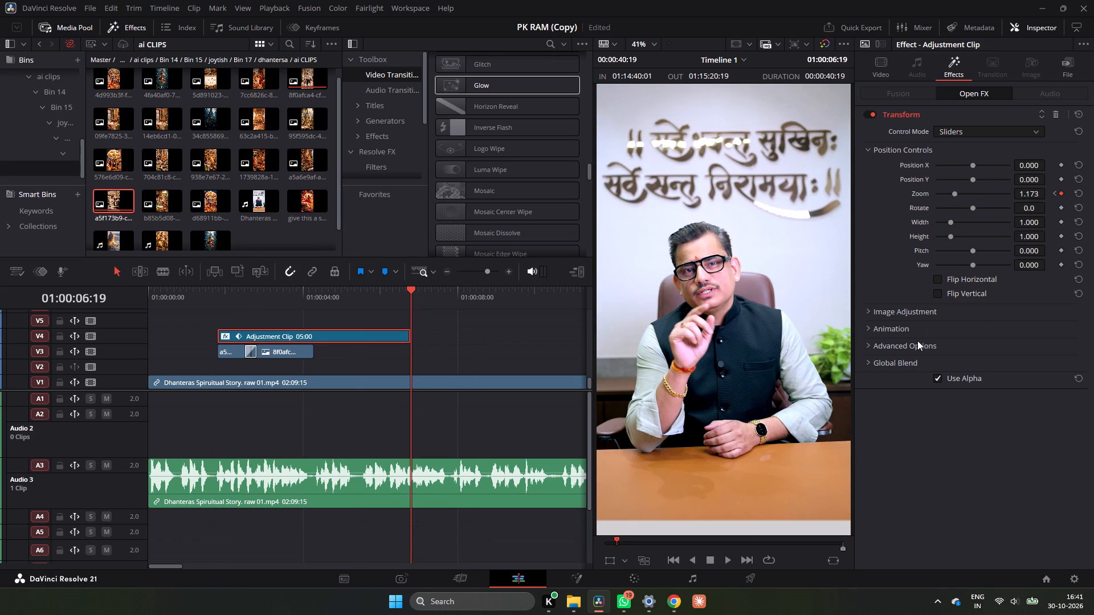
Raise the Transform effect's Motion Blur to 1.000 and play the zoom over the two images.
click(917, 341)
click(933, 329)
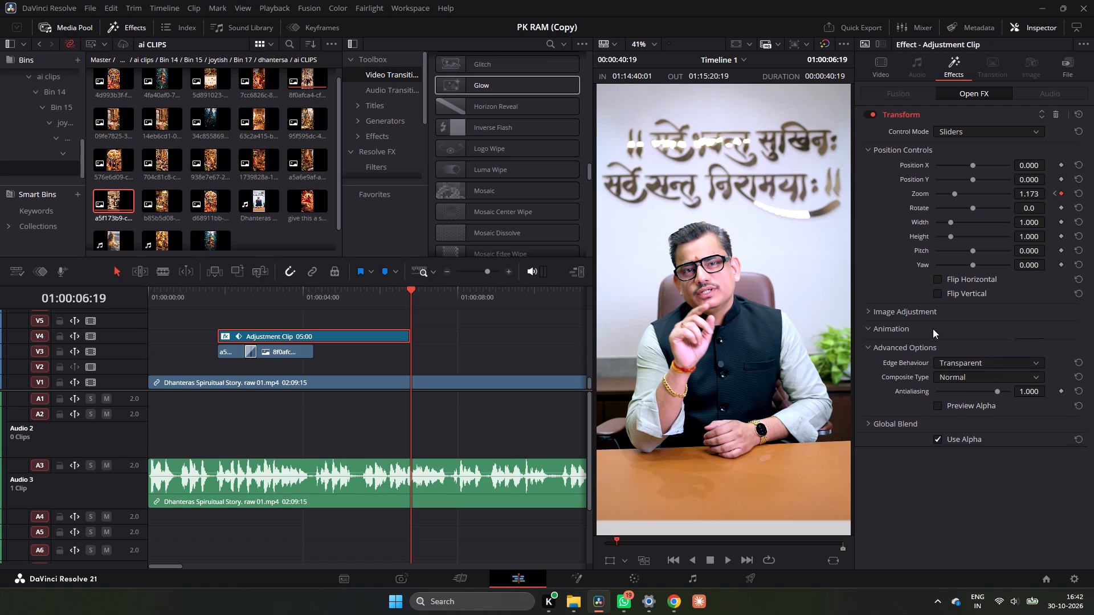
drag(1002, 345, 1018, 343)
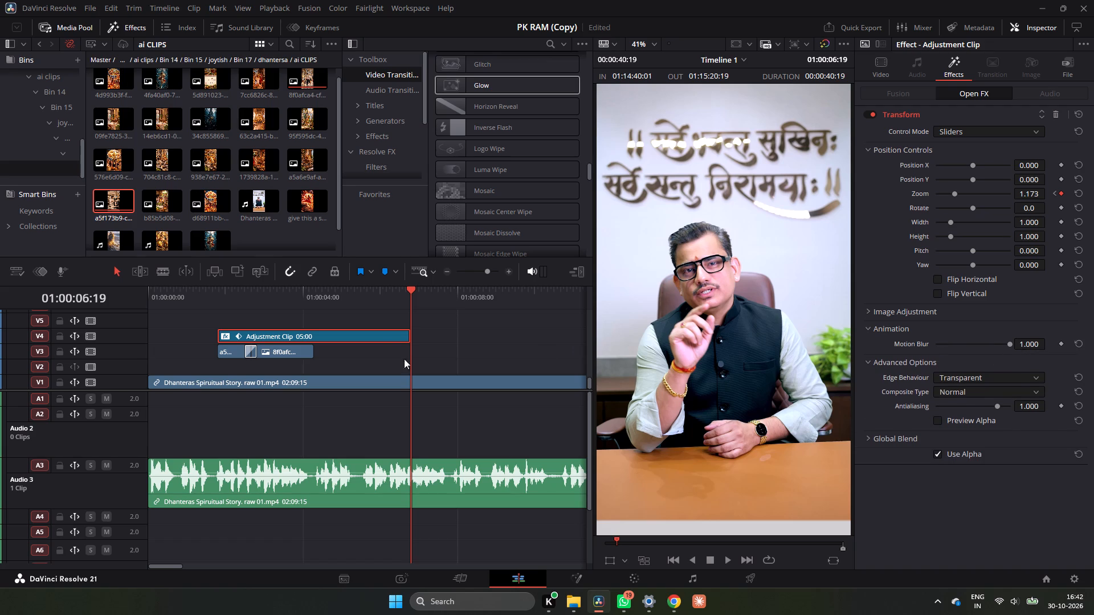
click(295, 304)
key(space)
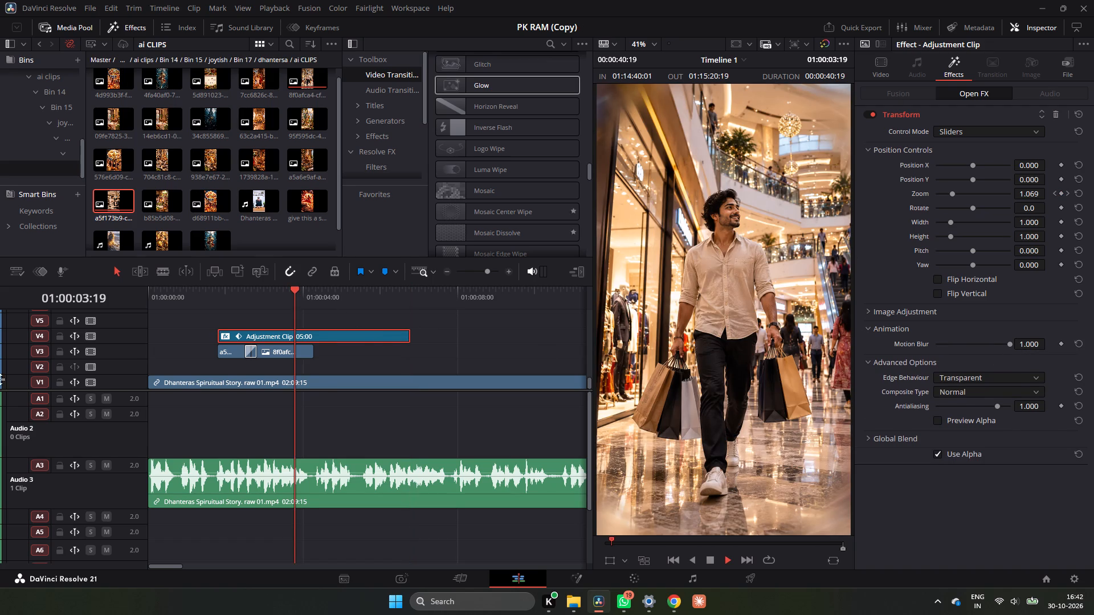
key(space)
click(224, 296)
key(space)
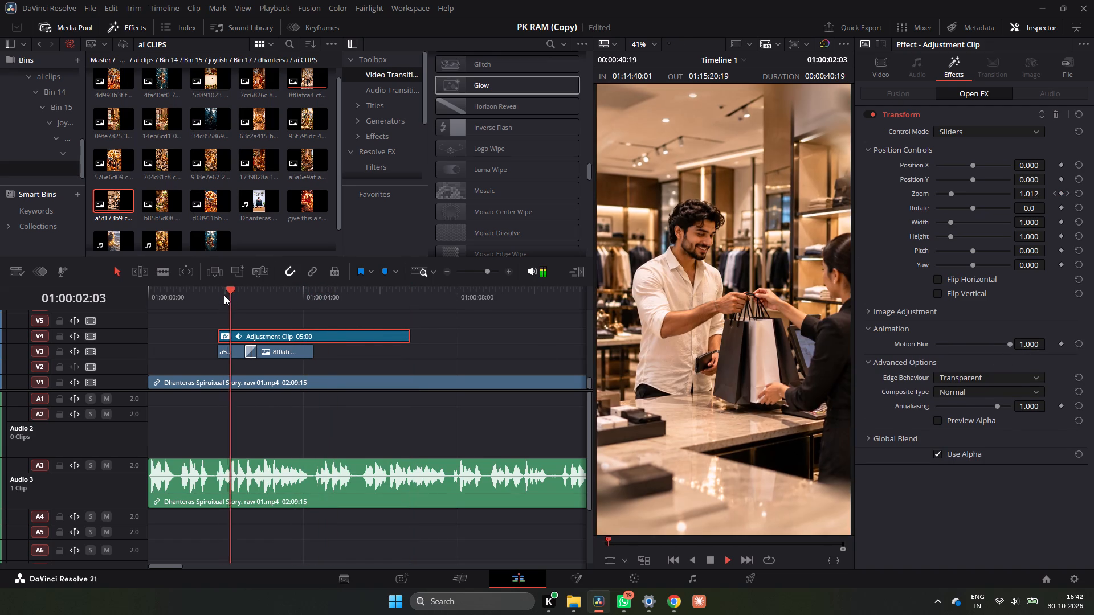
key(space)
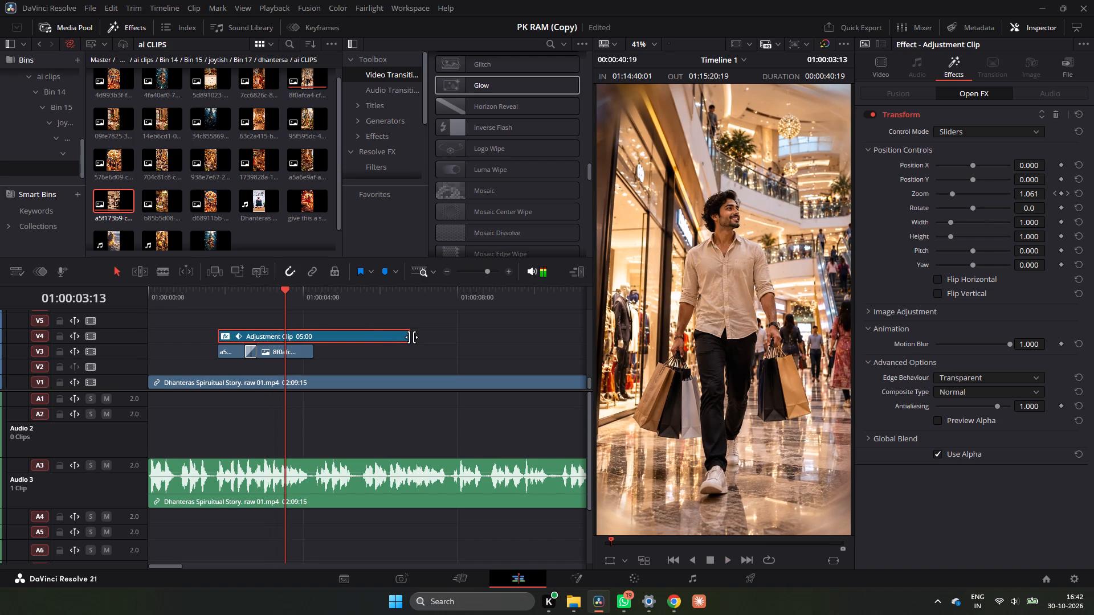
Trim the end of the Adjustment Clip on V4 to 02:12, matching the end of the second image on V3.
drag(410, 337, 310, 348)
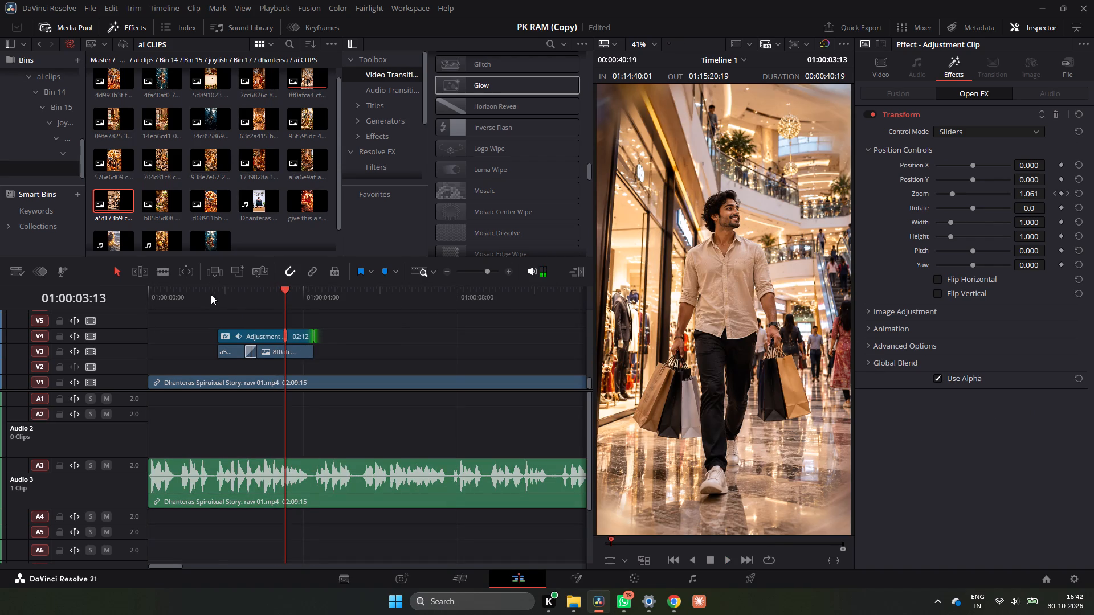
Play the opening section from the speaker shot through both zooming images to review the pacing and motion.
click(219, 294)
key(space)
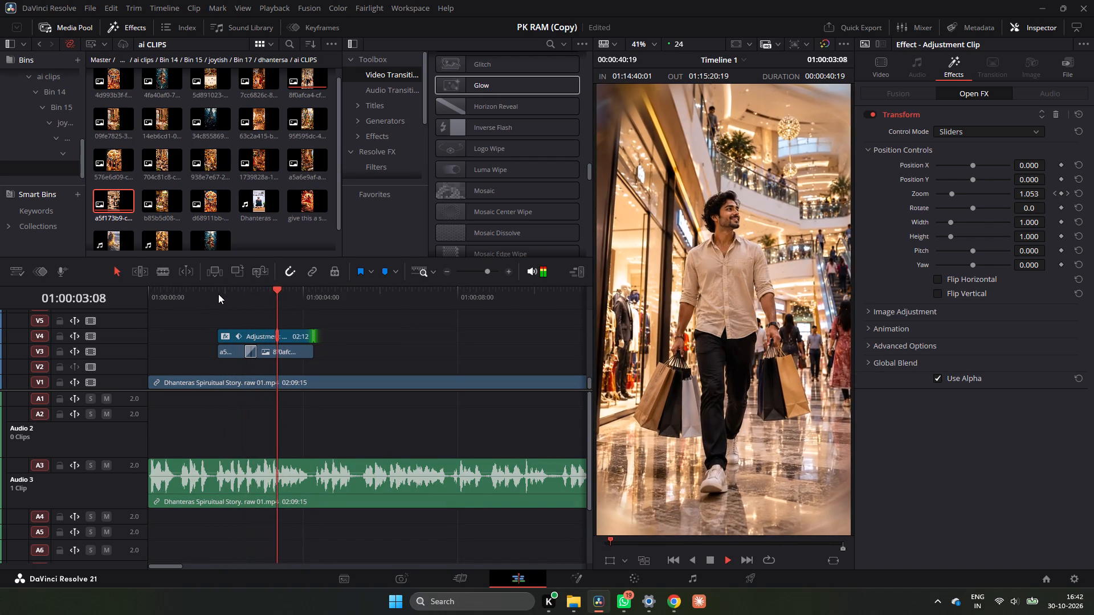
key(space)
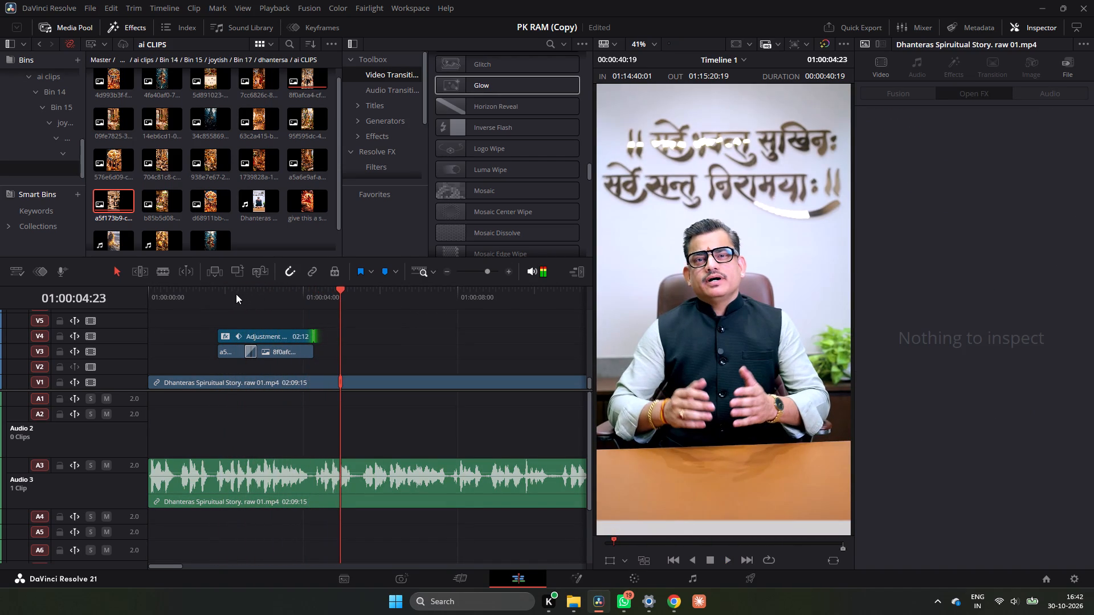
click(226, 293)
drag(224, 293, 189, 297)
drag(191, 296, 153, 297)
key(space)
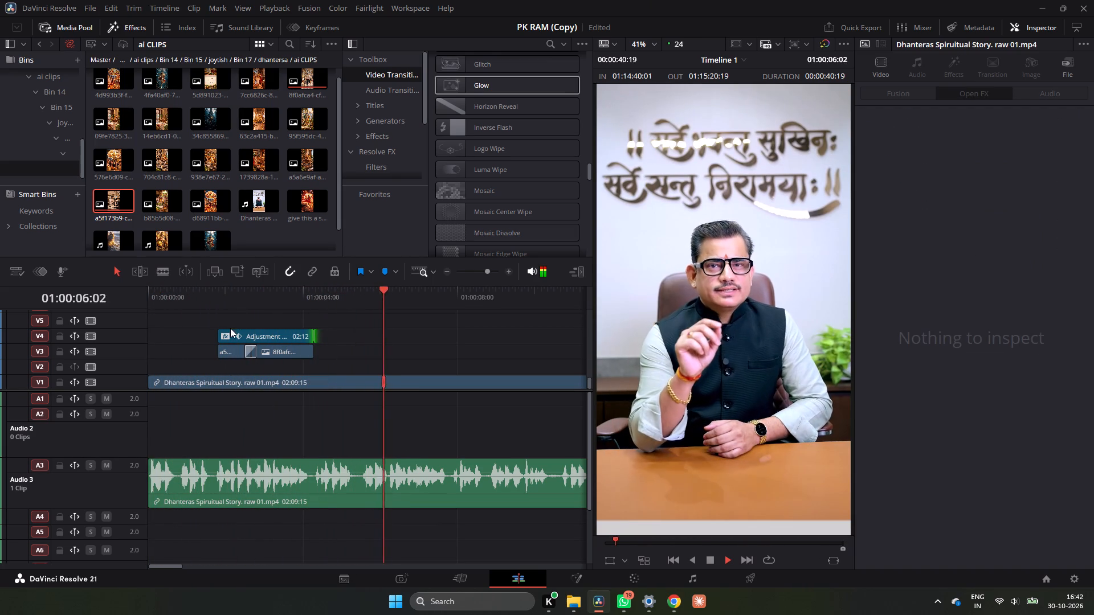
click(191, 290)
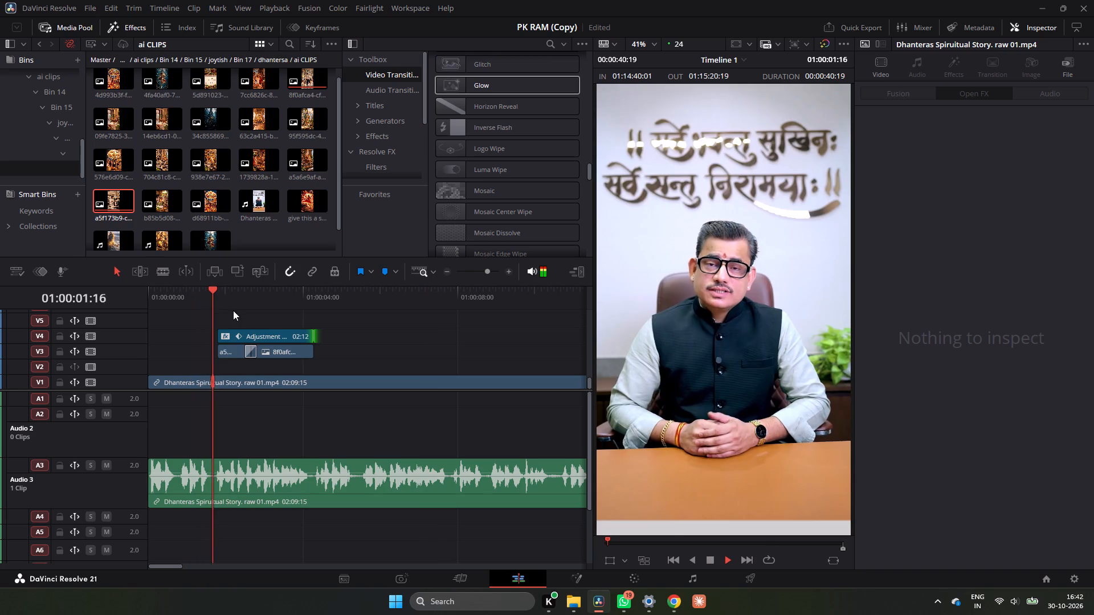
key(space)
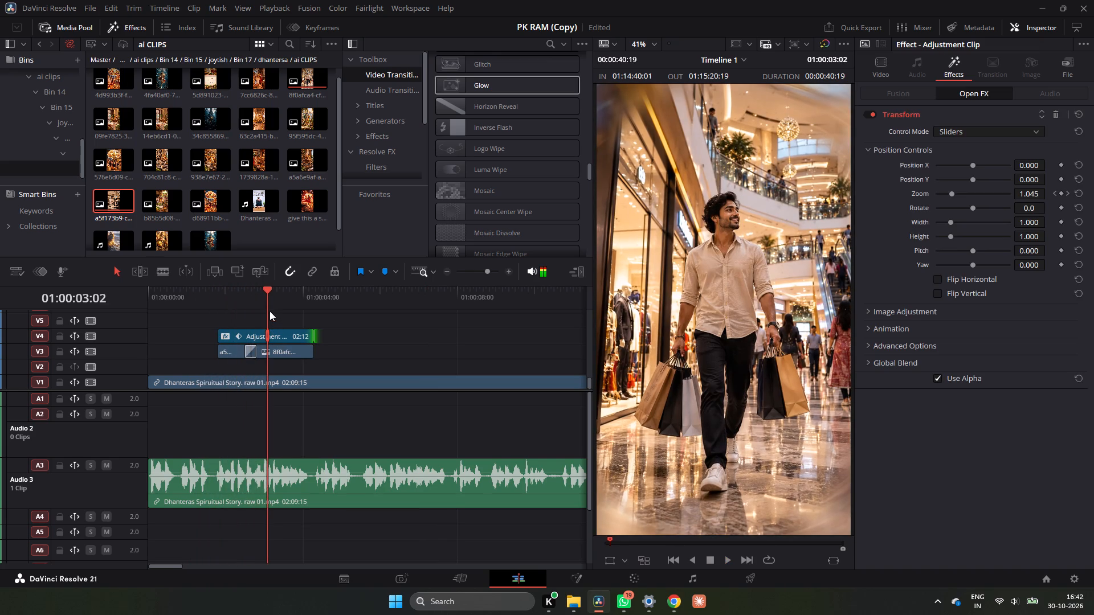
Browse the video transitions and replace the Glow transition between the two V3 images with Cross Dissolve.
drag(267, 307, 251, 308)
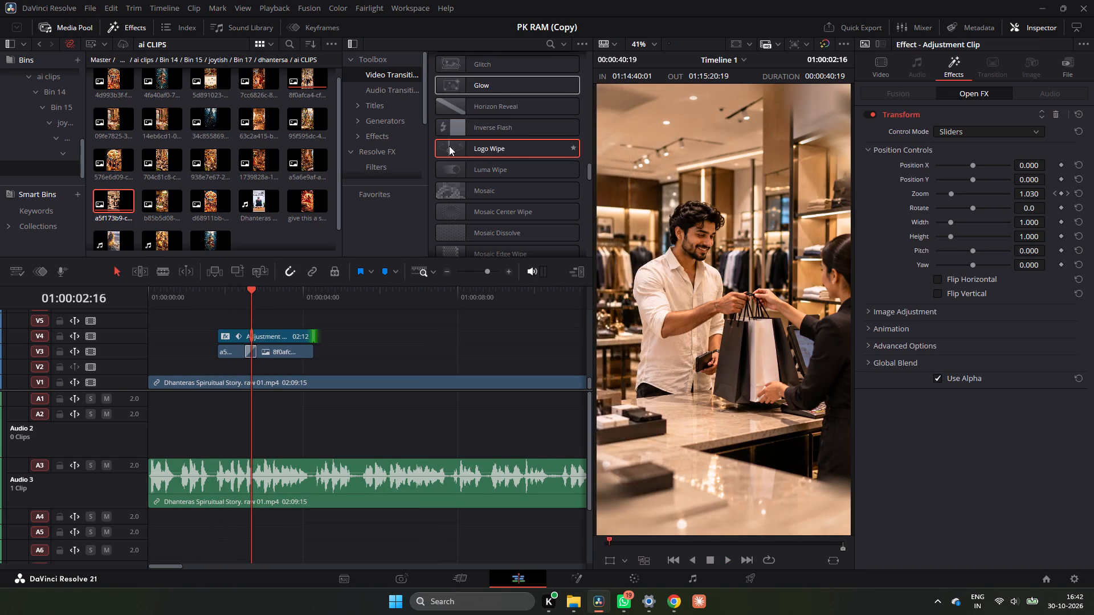
scroll(482, 198, down, 2)
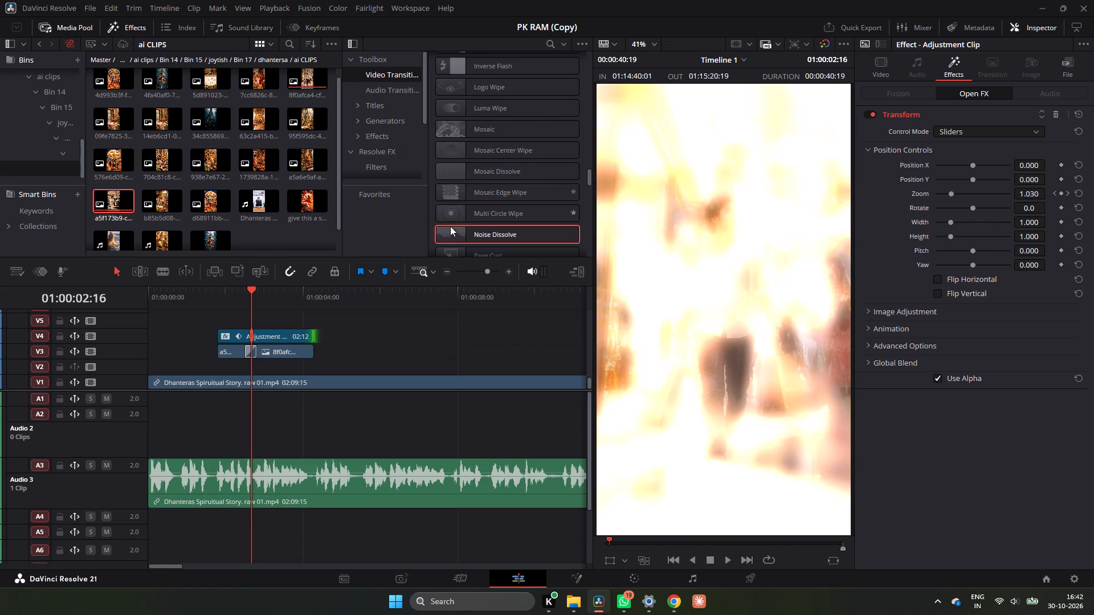
scroll(450, 229, down, 12)
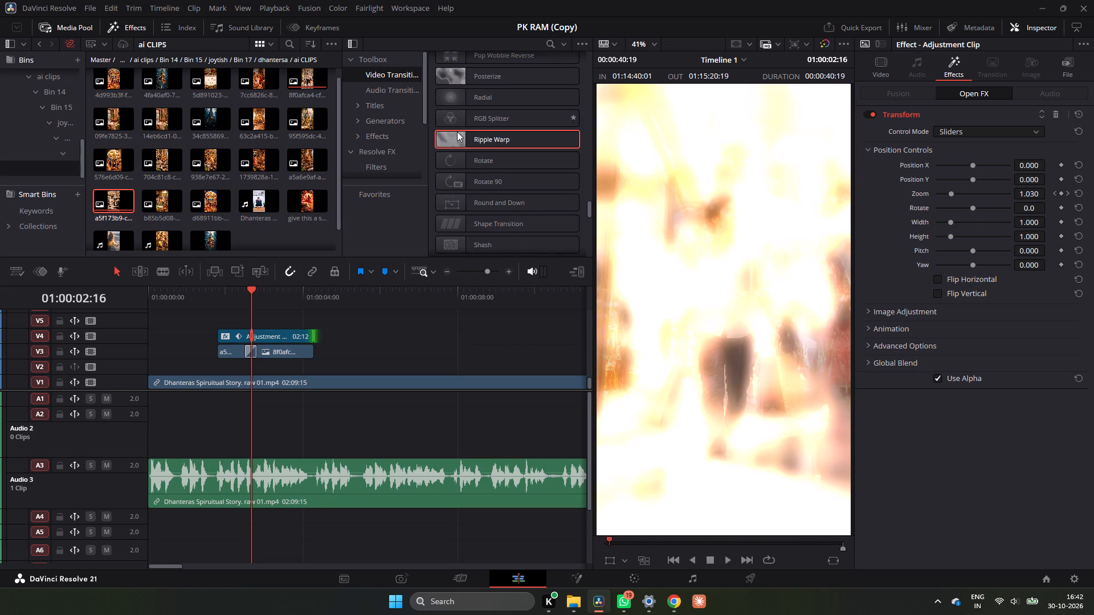
scroll(489, 196, down, 7)
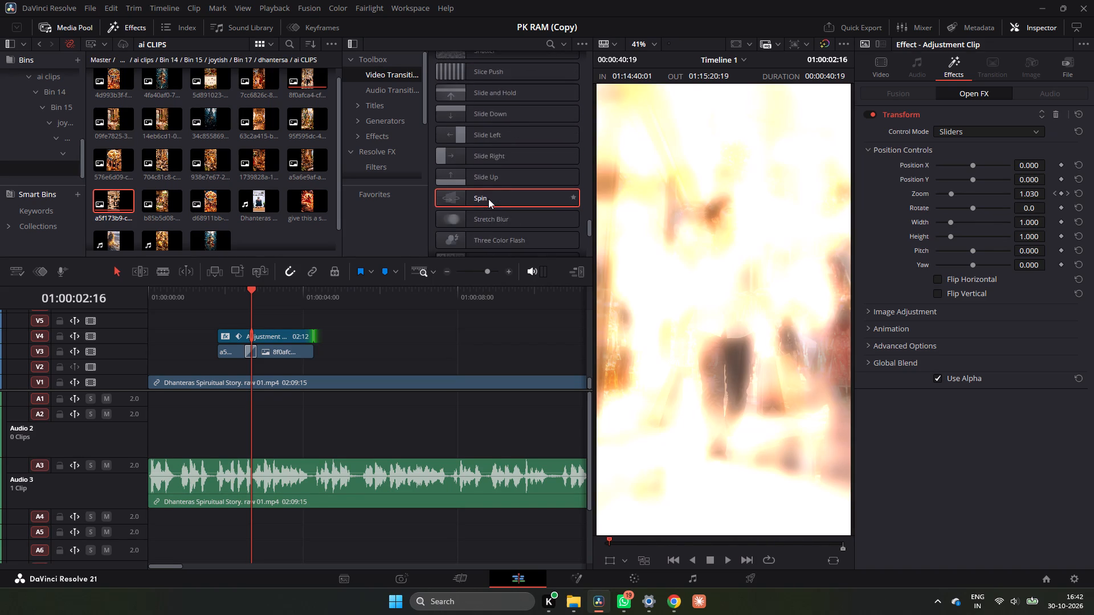
scroll(488, 199, down, 16)
scroll(484, 183, up, 6)
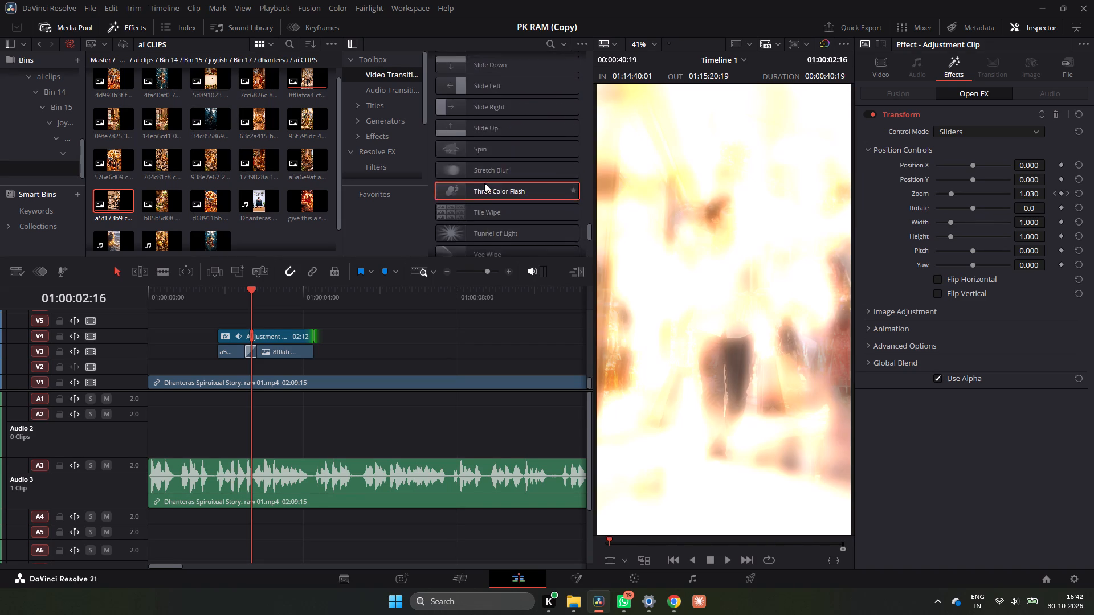
scroll(484, 183, up, 19)
scroll(484, 183, up, 16)
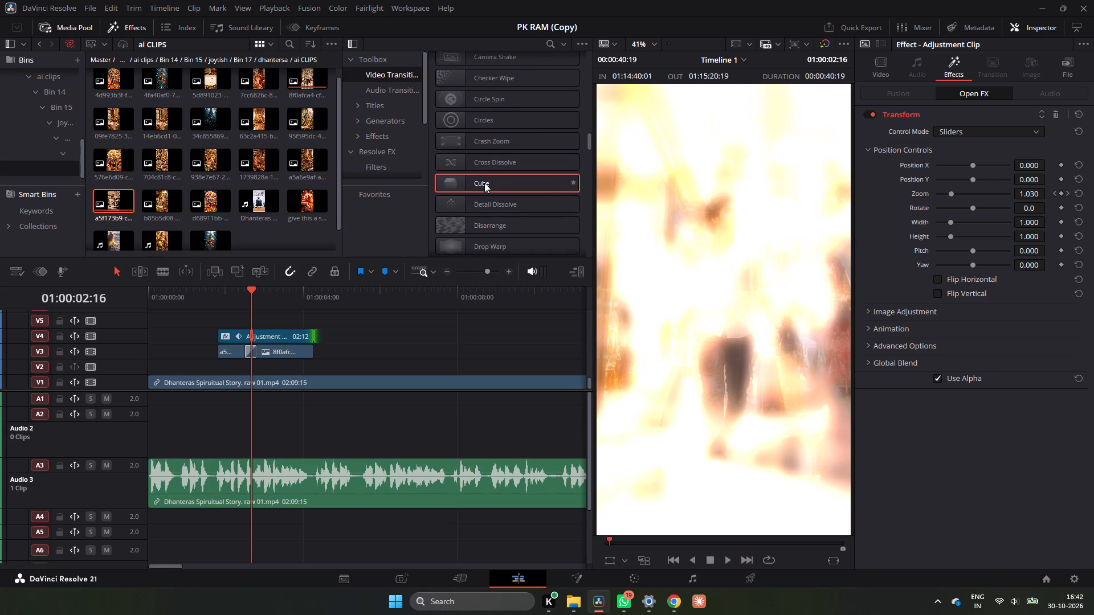
scroll(484, 183, up, 20)
scroll(484, 183, up, 11)
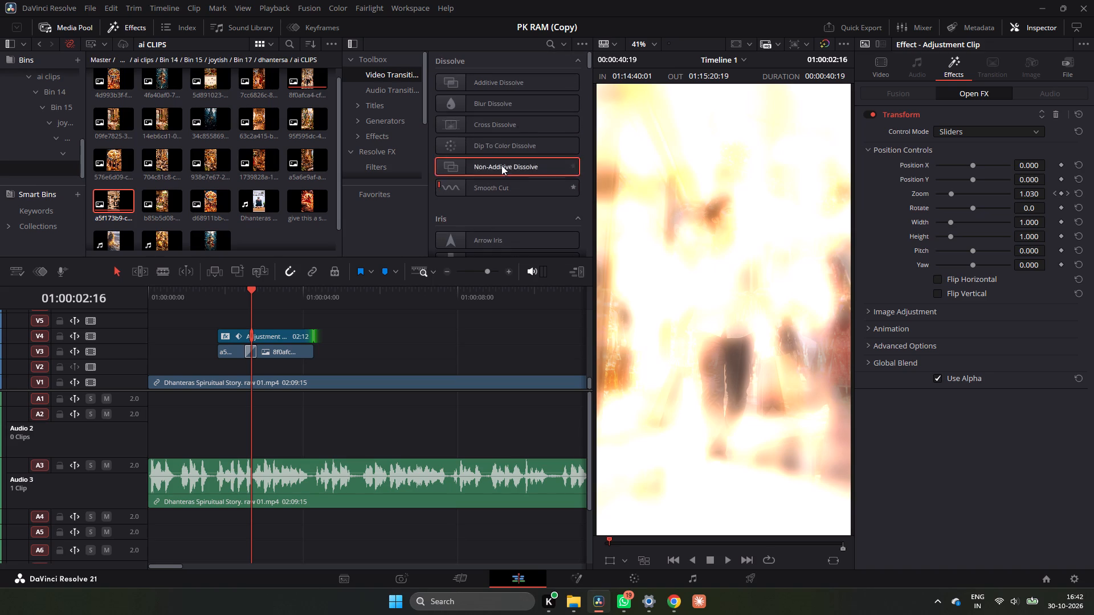
drag(495, 123, 242, 357)
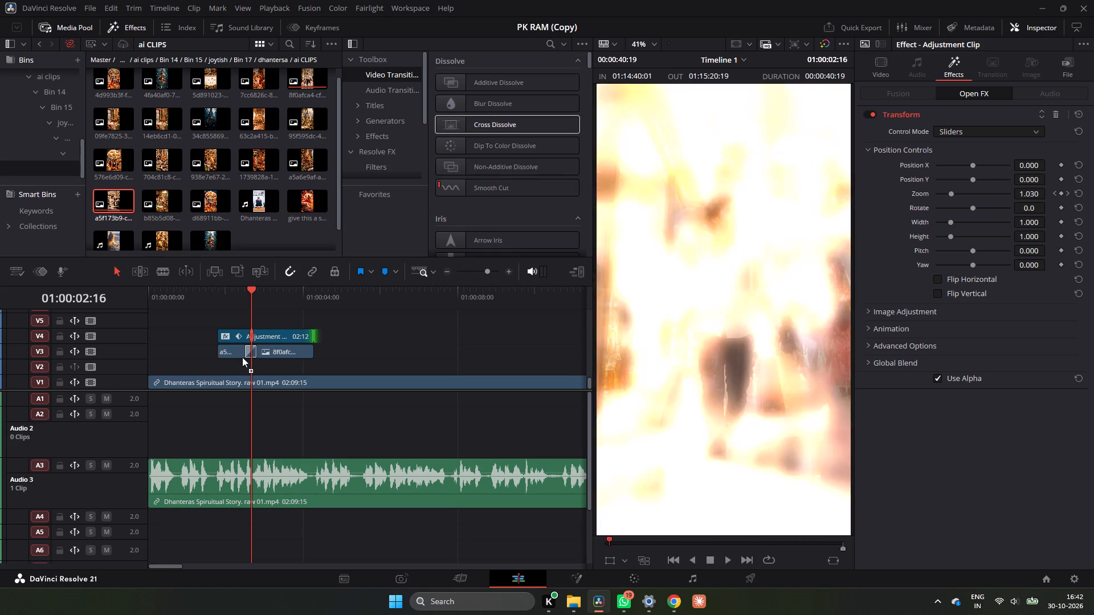
drag(242, 357, 248, 347)
Play the cut between the two images twice to check the Cross Dissolve.
click(235, 296)
key(space)
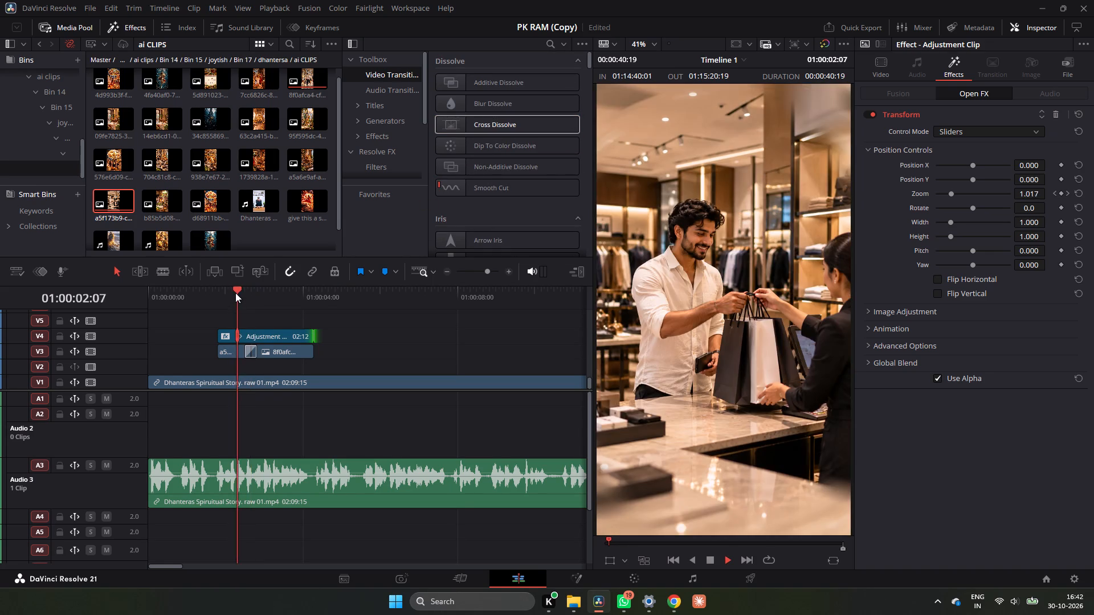
click(236, 292)
key(space)
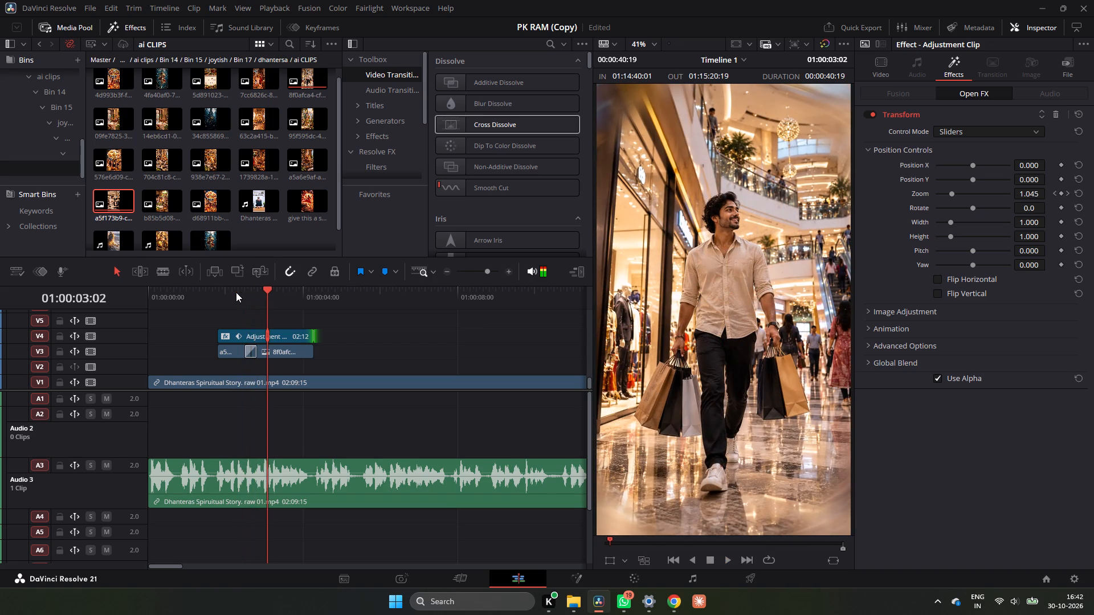
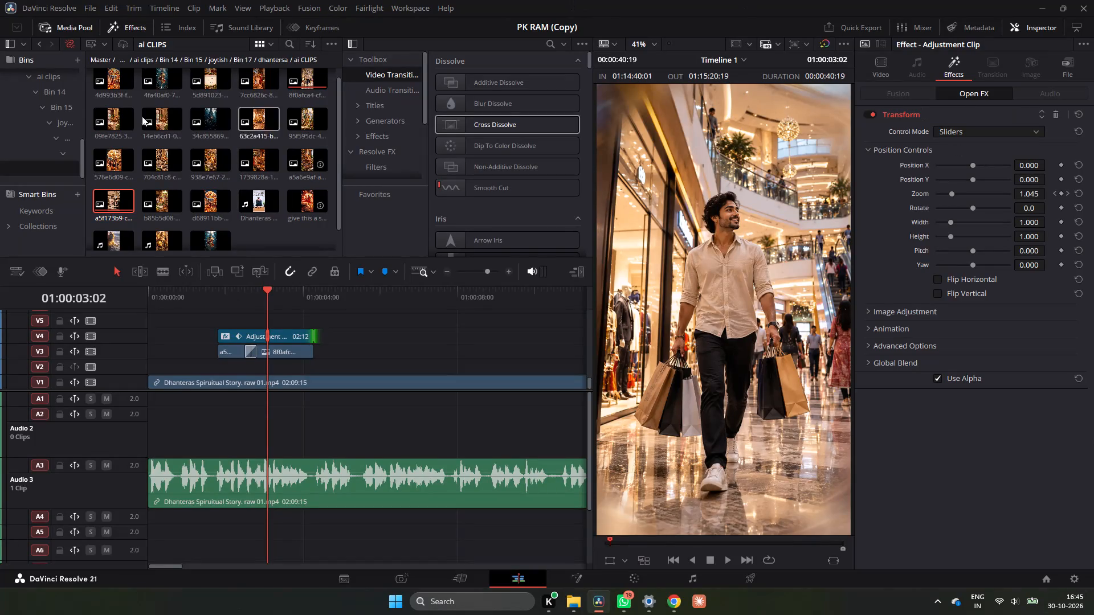
Play the opening from the speaker shot through both V3 images to check the Cross Dissolve and zoom again.
click(223, 297)
key(space)
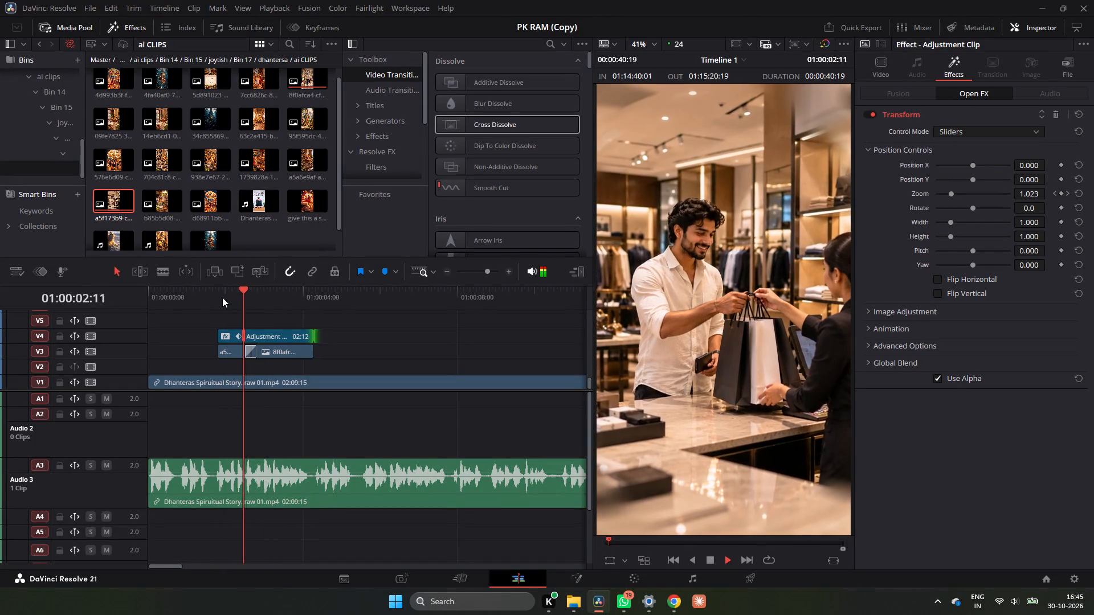
key(space)
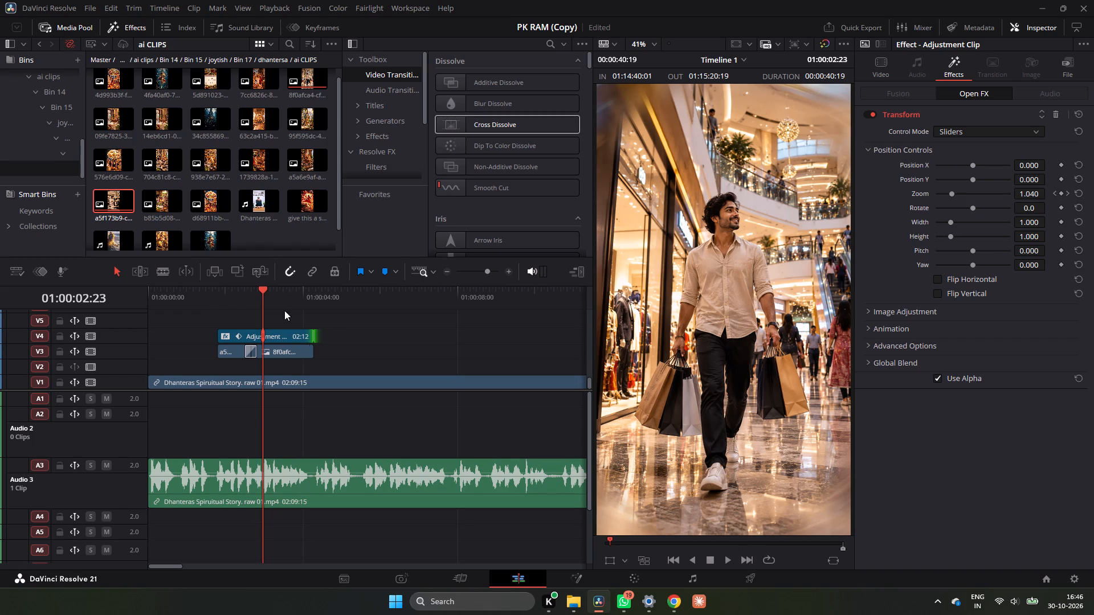
drag(215, 301, 137, 304)
key(space)
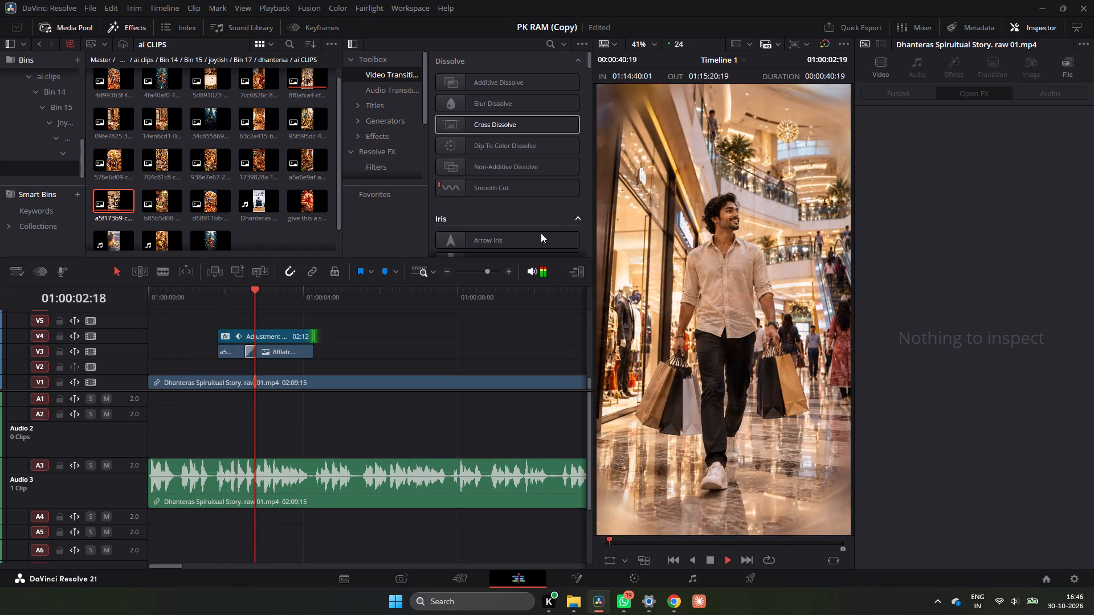
key(space)
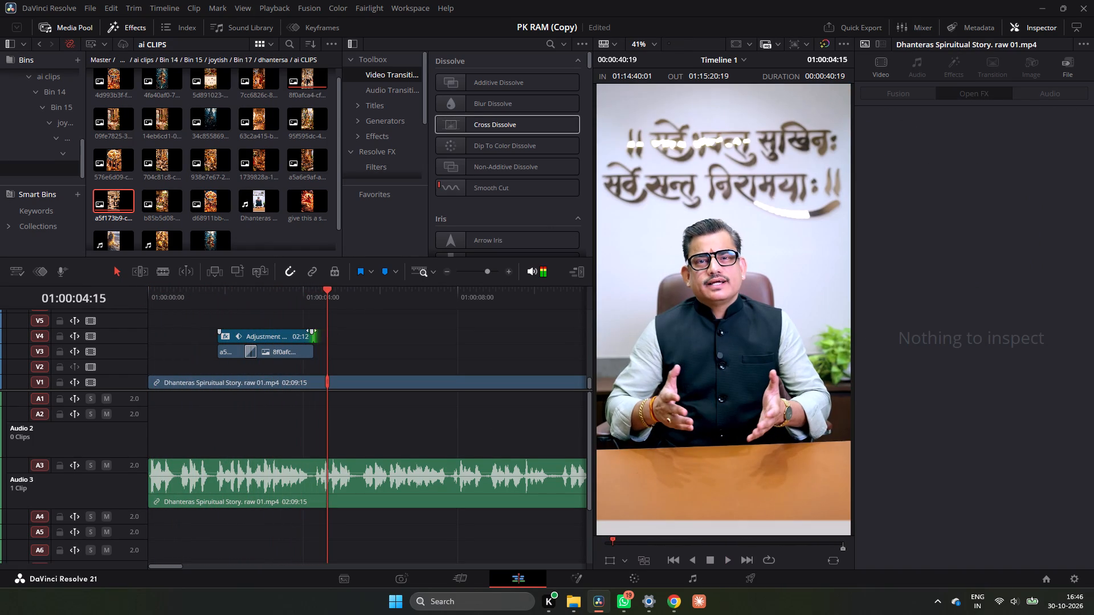
Play the narration following the second V3 image and park the playhead at 01:00:05:11, where the next phrase begins.
drag(320, 313, 315, 314)
drag(325, 291, 319, 296)
key(space)
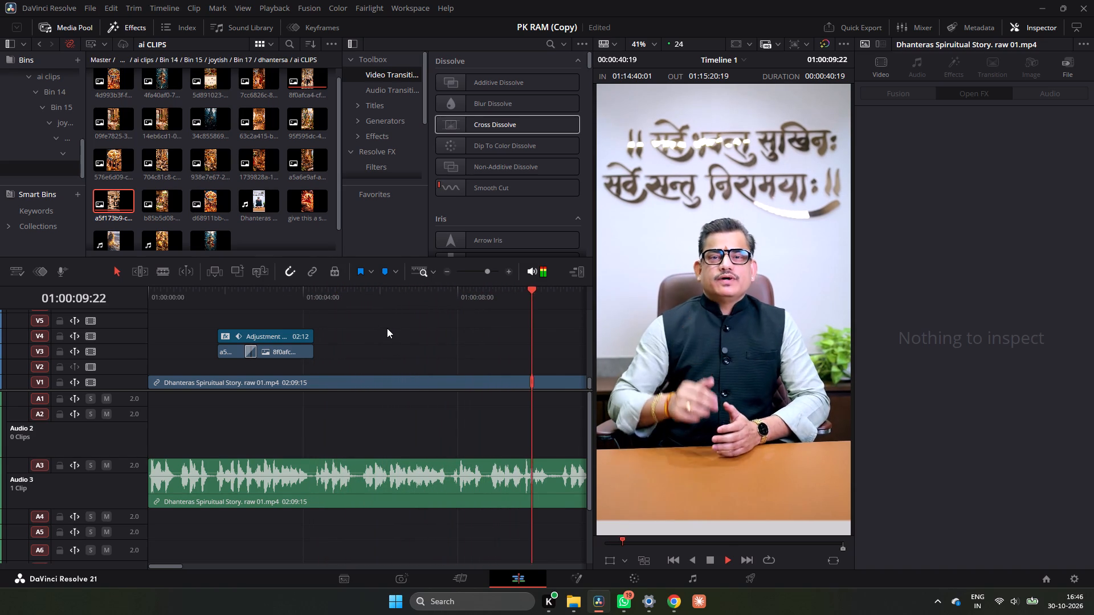
key(space)
click(333, 297)
key(space)
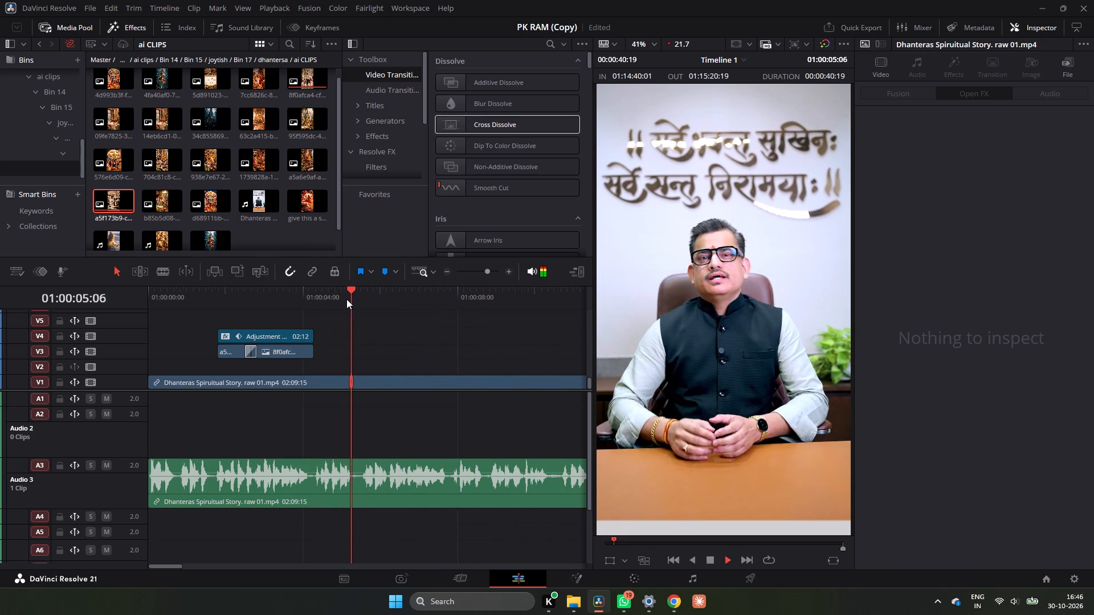
key(space)
key(space)
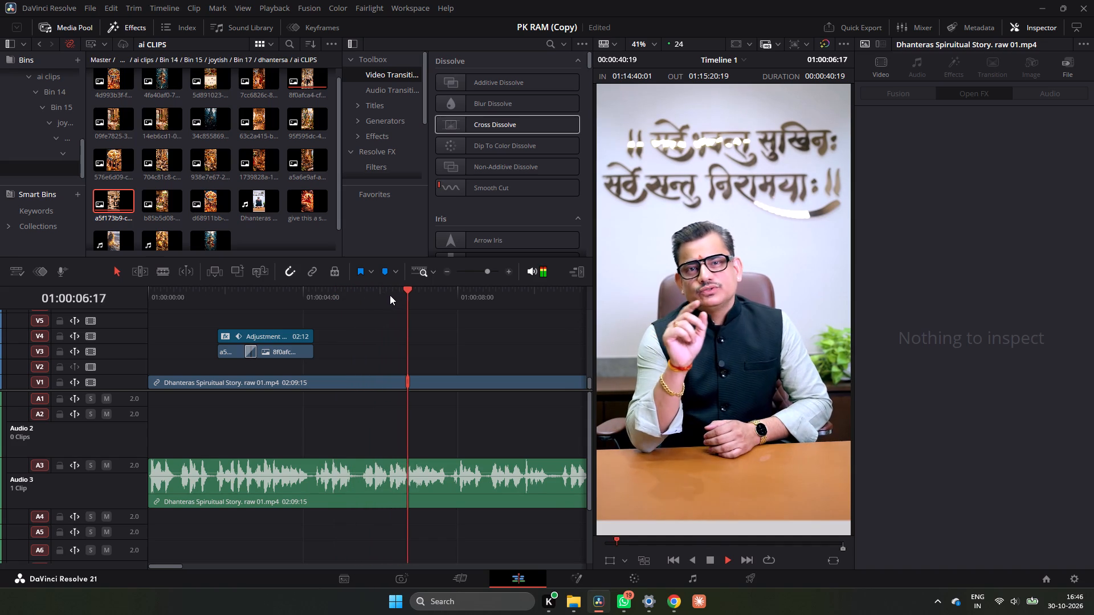
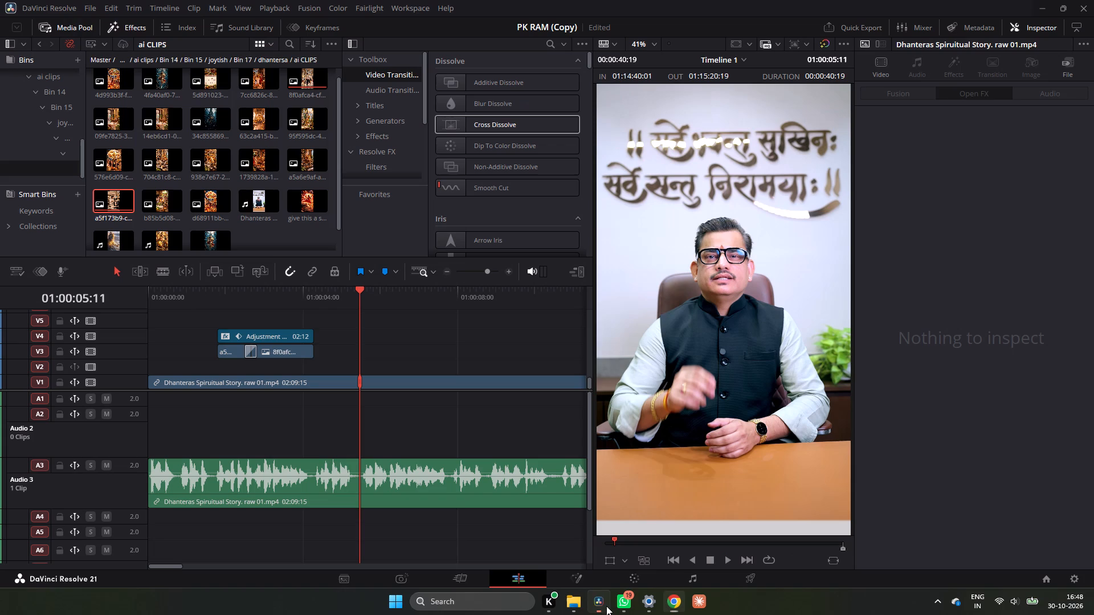
click(226, 306)
click(216, 305)
key(space)
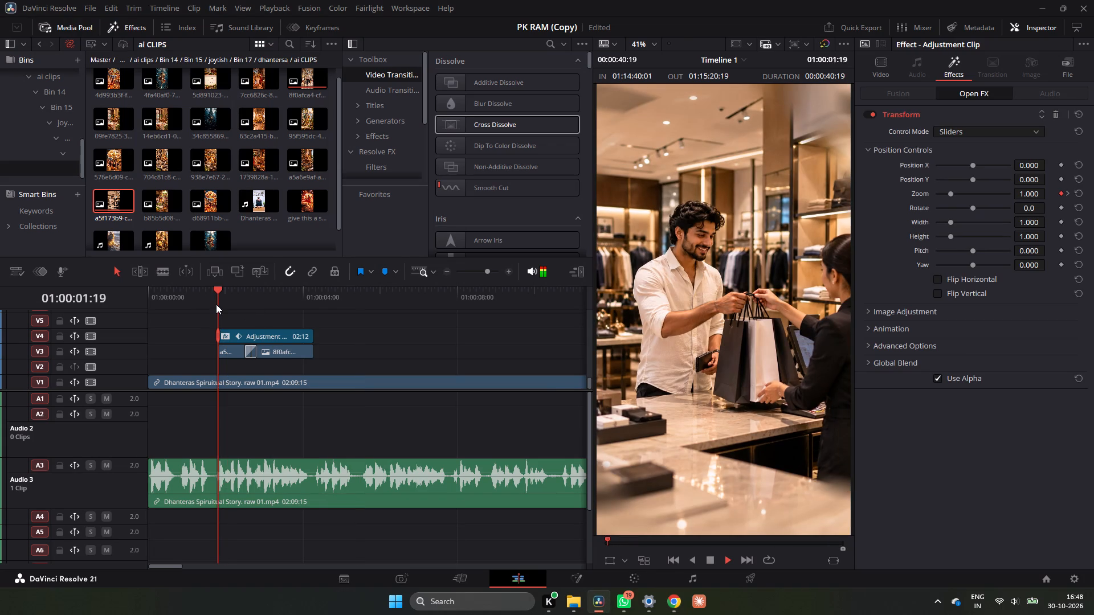
key(space)
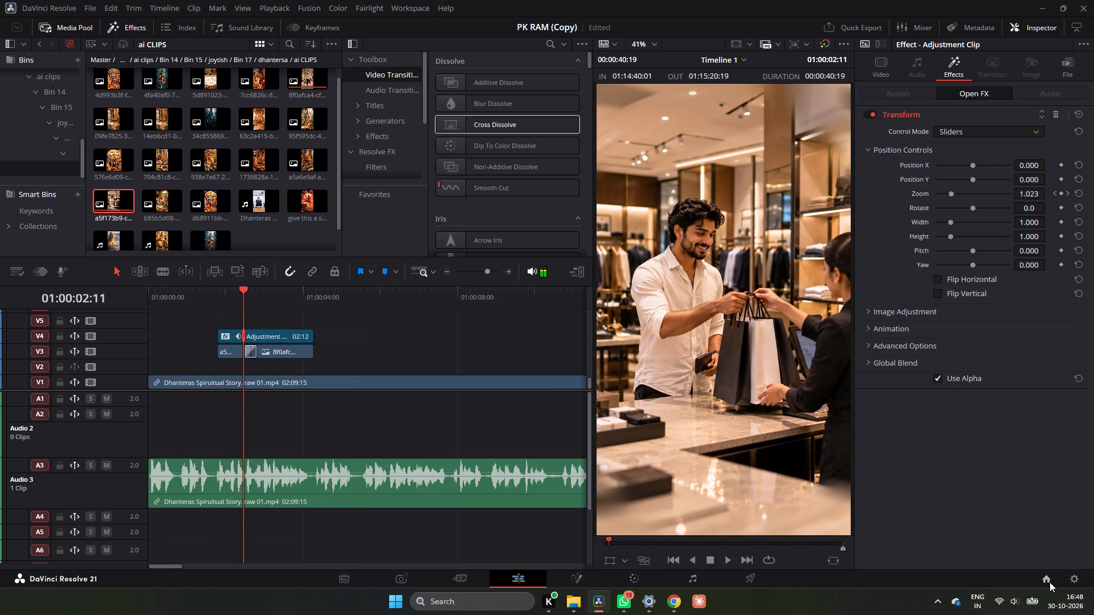
Open the PK RAM project and play the ritual scenes around 01:09:12 on its timeline.
click(1050, 582)
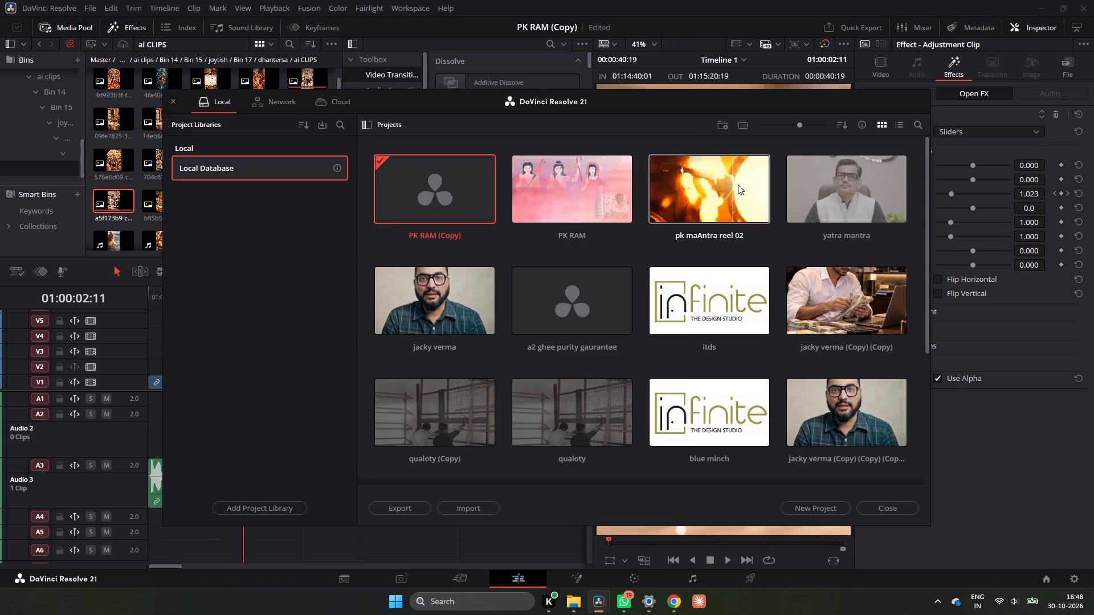
double_click(613, 190)
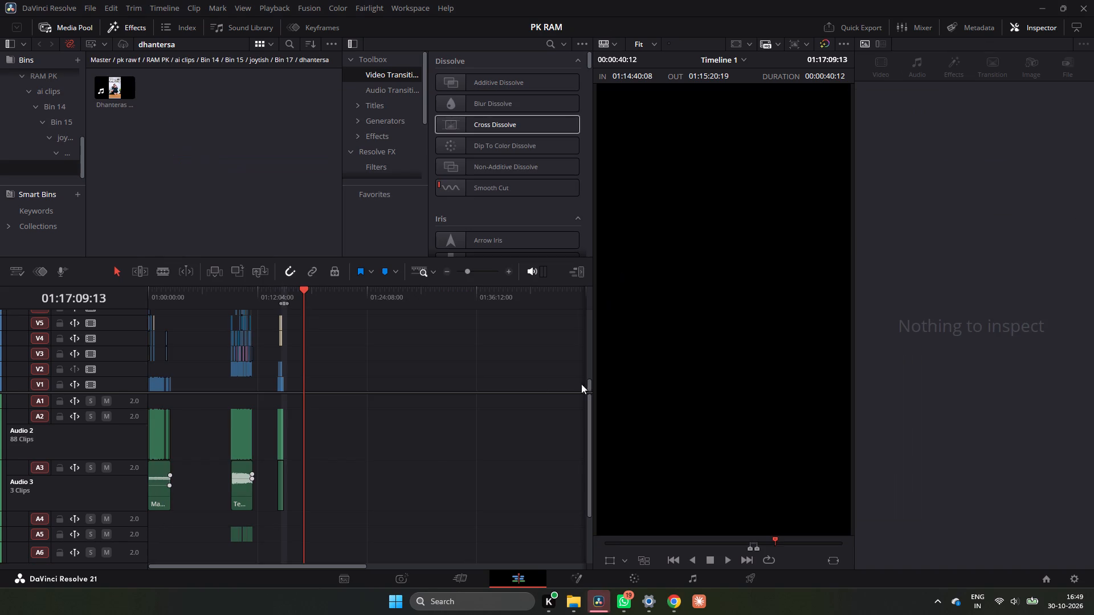
drag(295, 294, 222, 300)
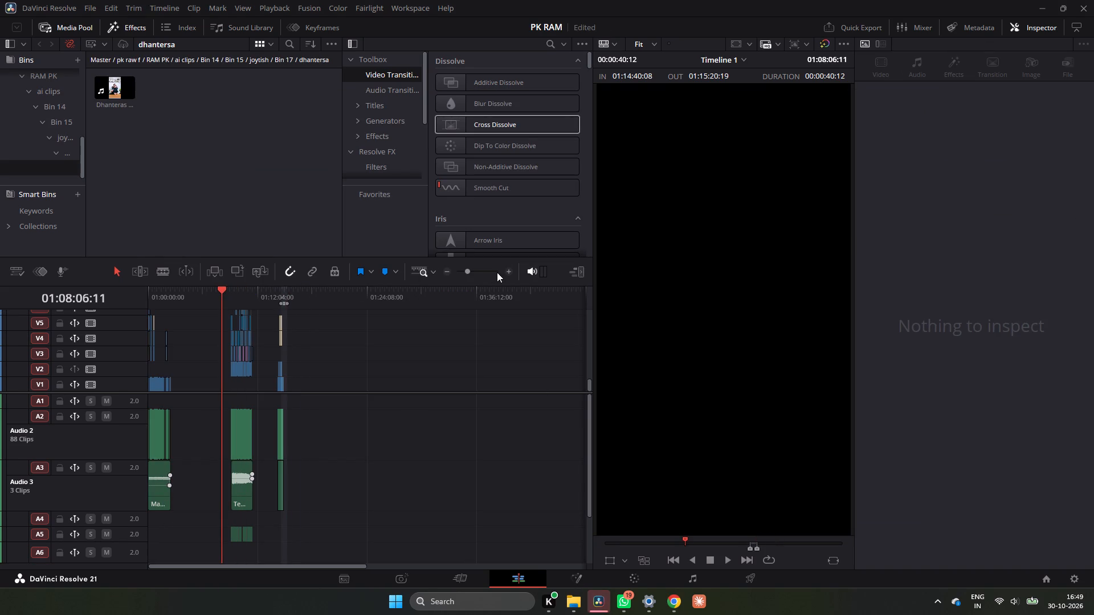
triple_click(508, 270)
double_click(507, 270)
ctrl+scroll(369, 334, down, 6)
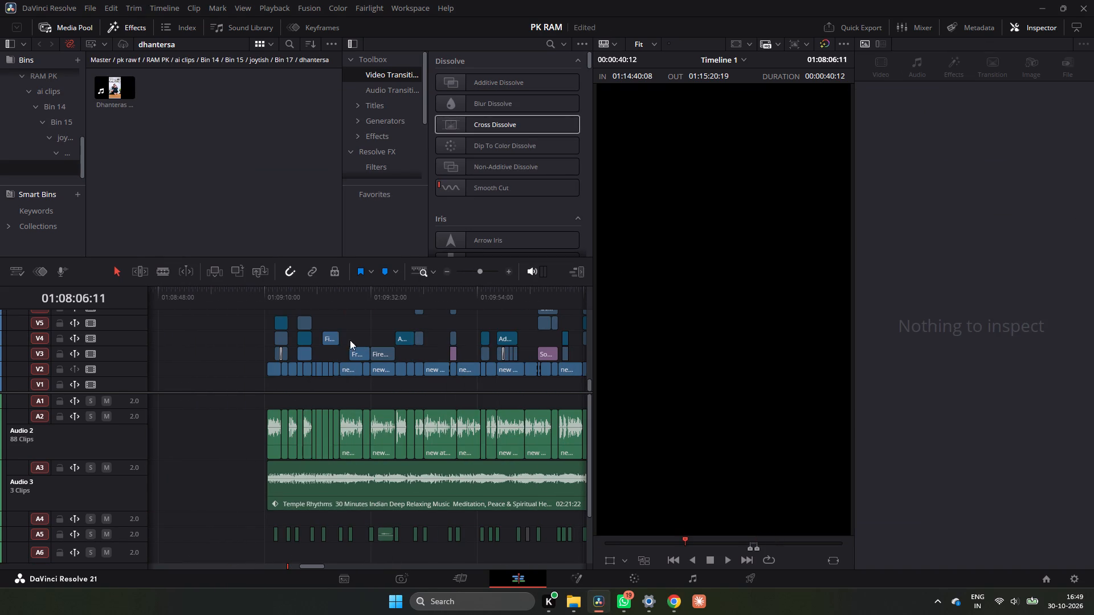
drag(268, 298, 278, 297)
key(space)
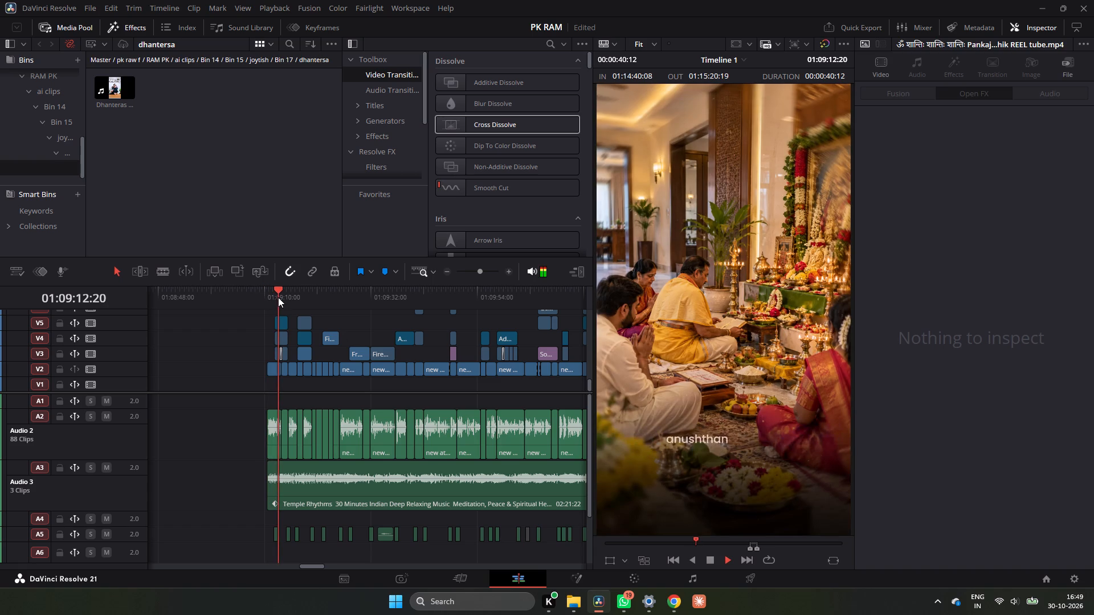
key(space)
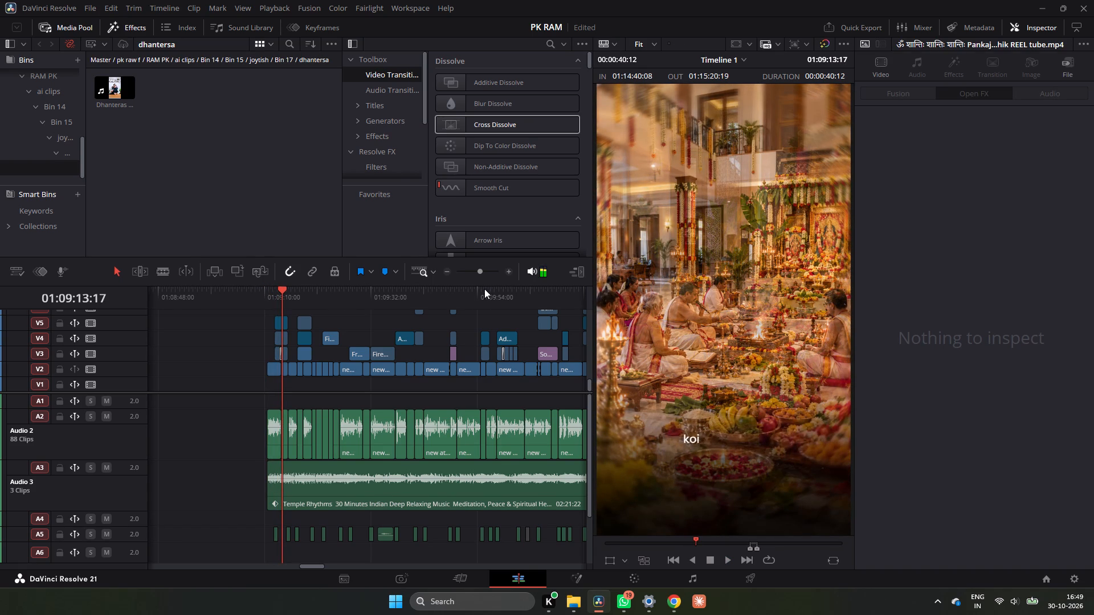
Copy the IMG_8070.MP4 overlay clip on V4 above the ritual images.
triple_click(508, 270)
click(508, 270)
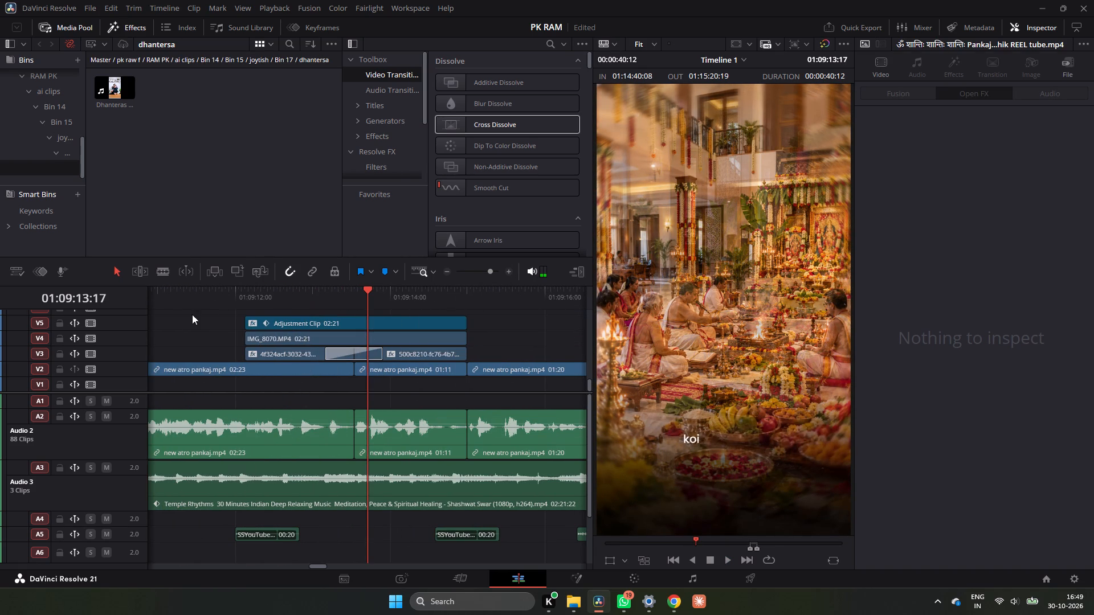
drag(187, 317, 271, 343)
click(209, 338)
drag(231, 339, 313, 347)
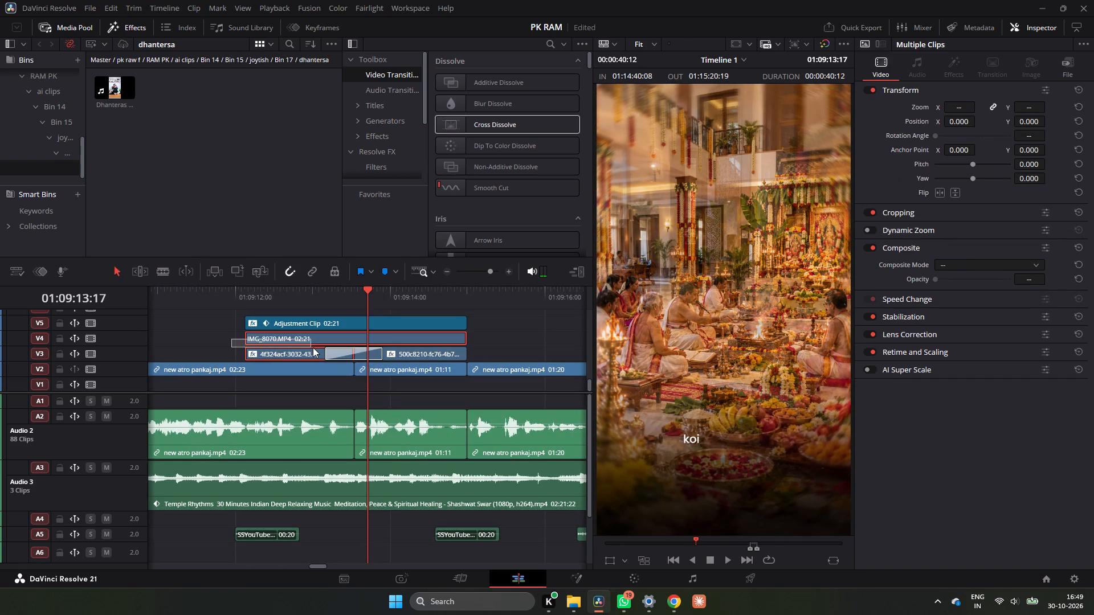
drag(313, 347, 320, 346)
click(190, 341)
drag(223, 338, 359, 347)
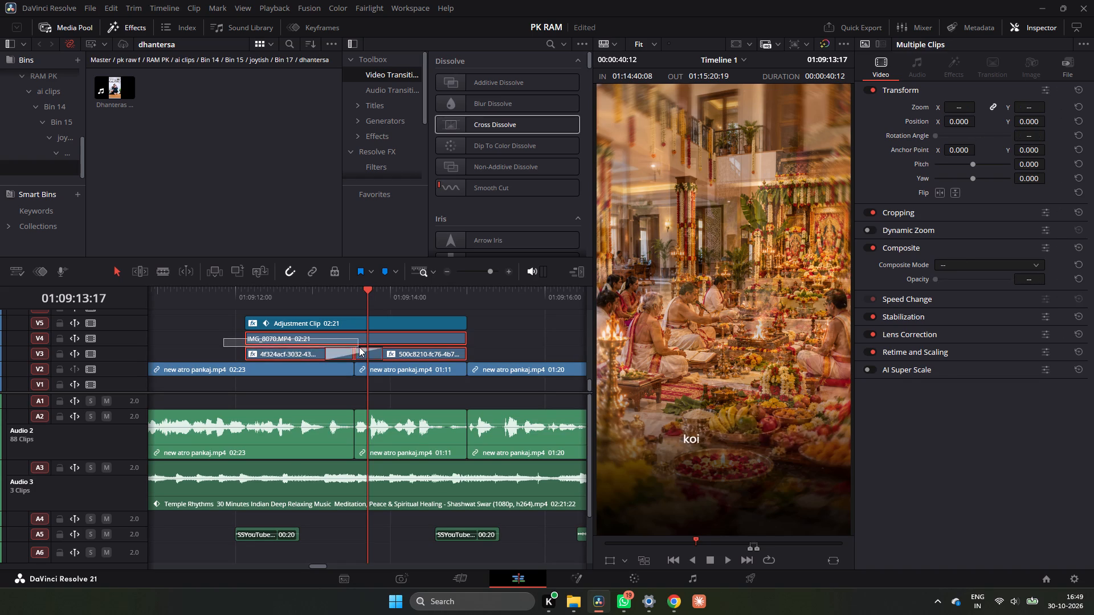
drag(359, 347, 364, 342)
key(ctrl+c)
key(ctrl+c)
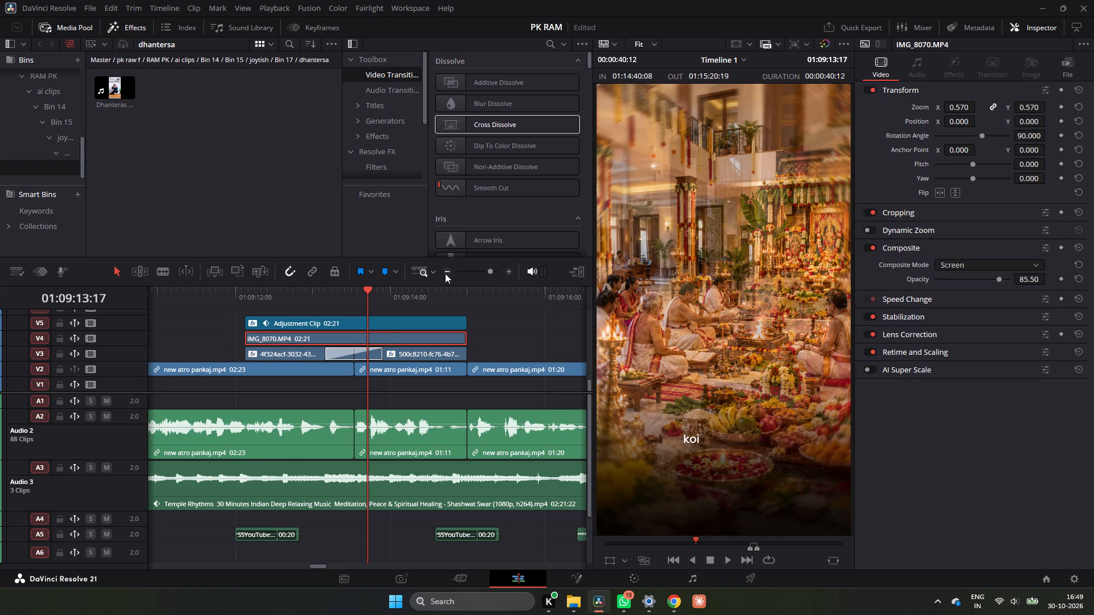
Scrub through the rest of the PK RAM edit to 01:11:14:08 to examine its overlays and effects.
triple_click(446, 270)
click(446, 270)
drag(392, 294, 390, 297)
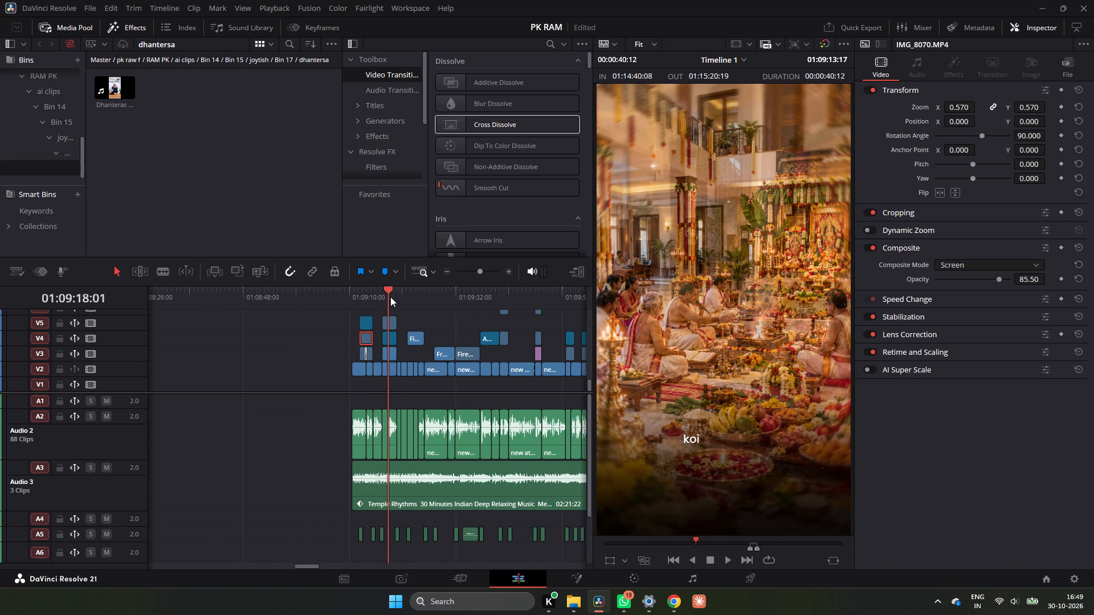
drag(390, 297, 533, 314)
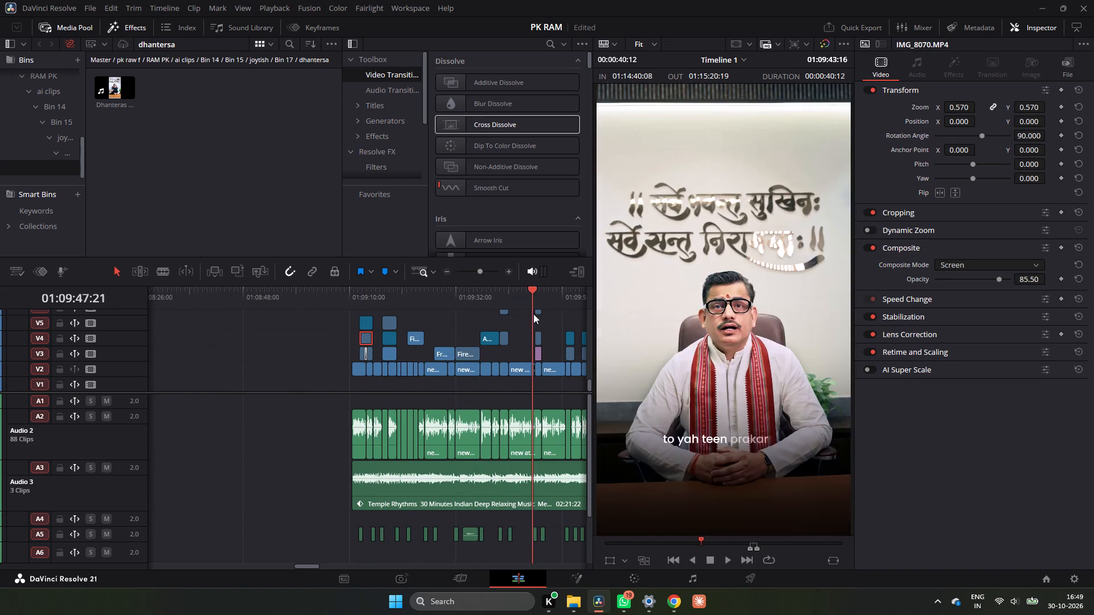
drag(533, 314, 444, 321)
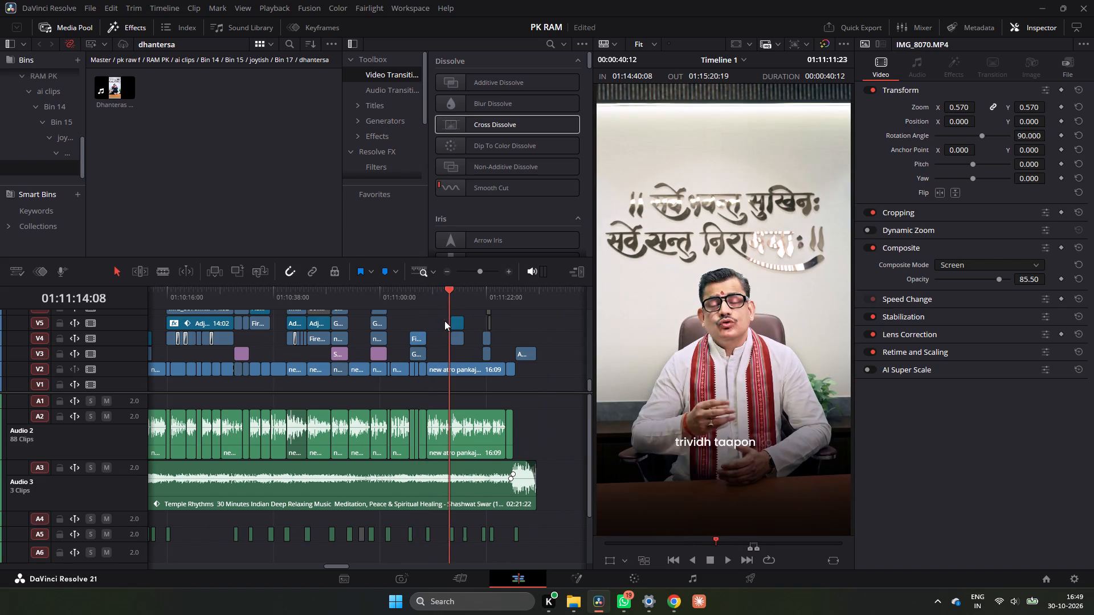
drag(444, 321, 445, 321)
Reopen the PK RAM (Copy) project with its ai CLIPS bin.
click(1057, 581)
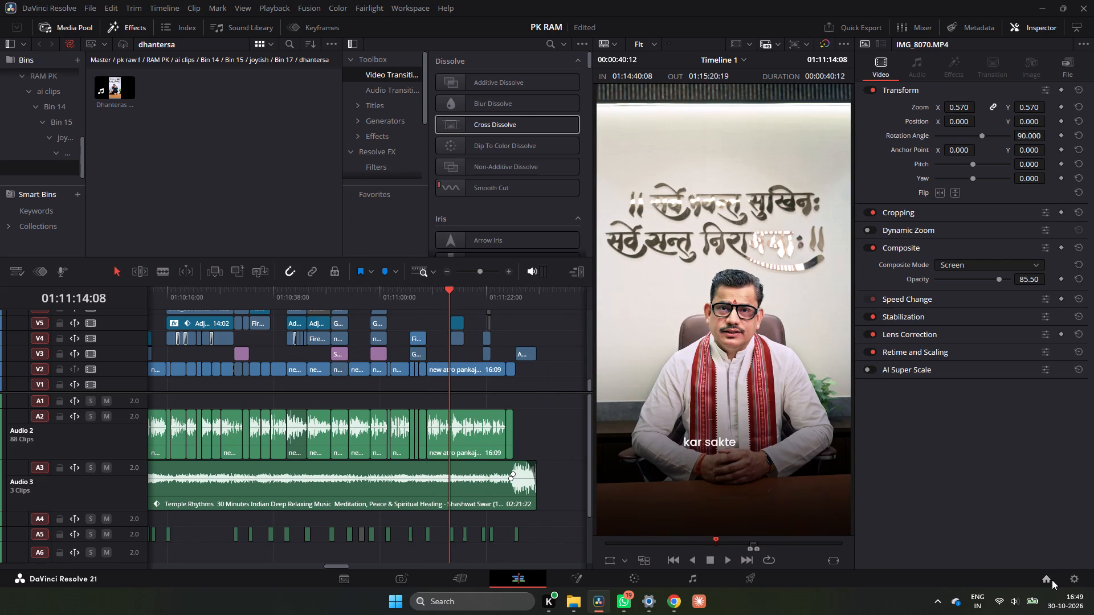
click(1051, 579)
double_click(477, 210)
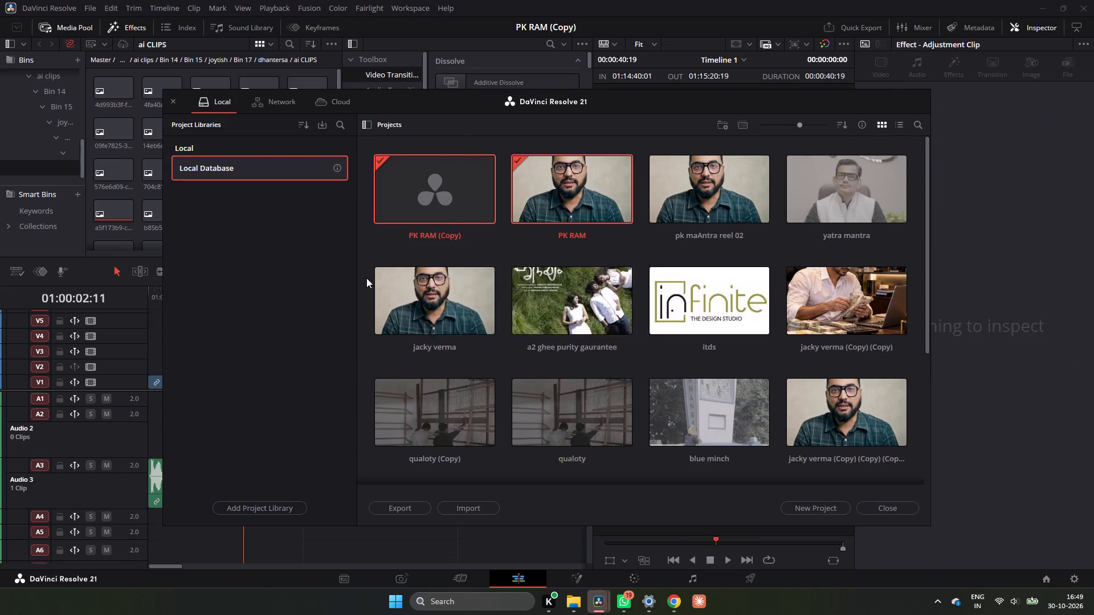
scroll(55, 117, down, 7)
click(65, 169)
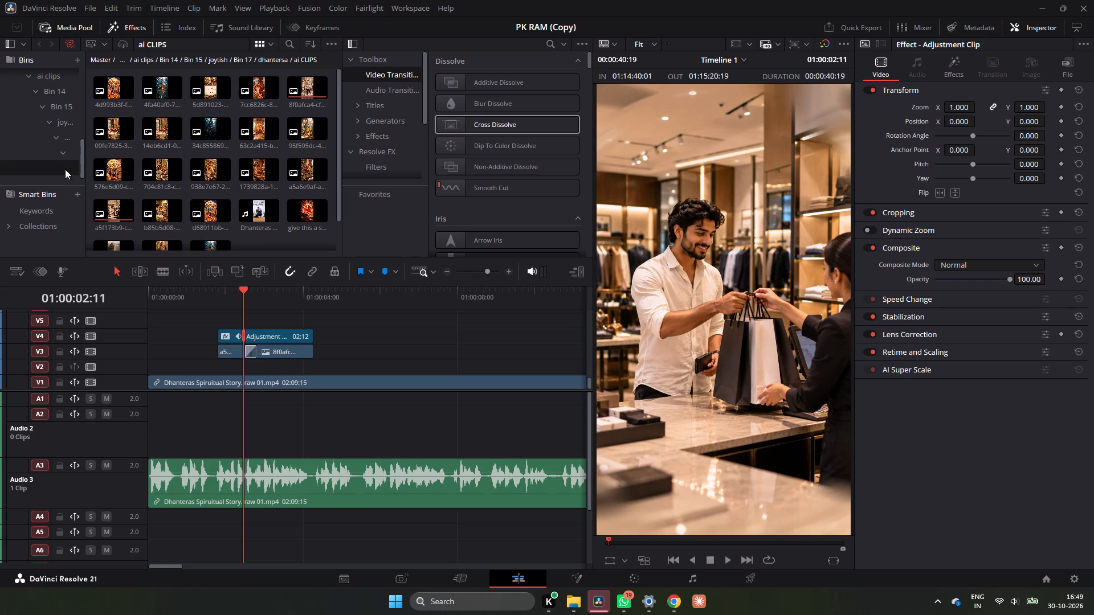
scroll(223, 206, down, 5)
Paste the IMG_8070.MP4 overlay onto V5 above the shopping scenes' adjustment clip and trim it to 02:12.
click(372, 288)
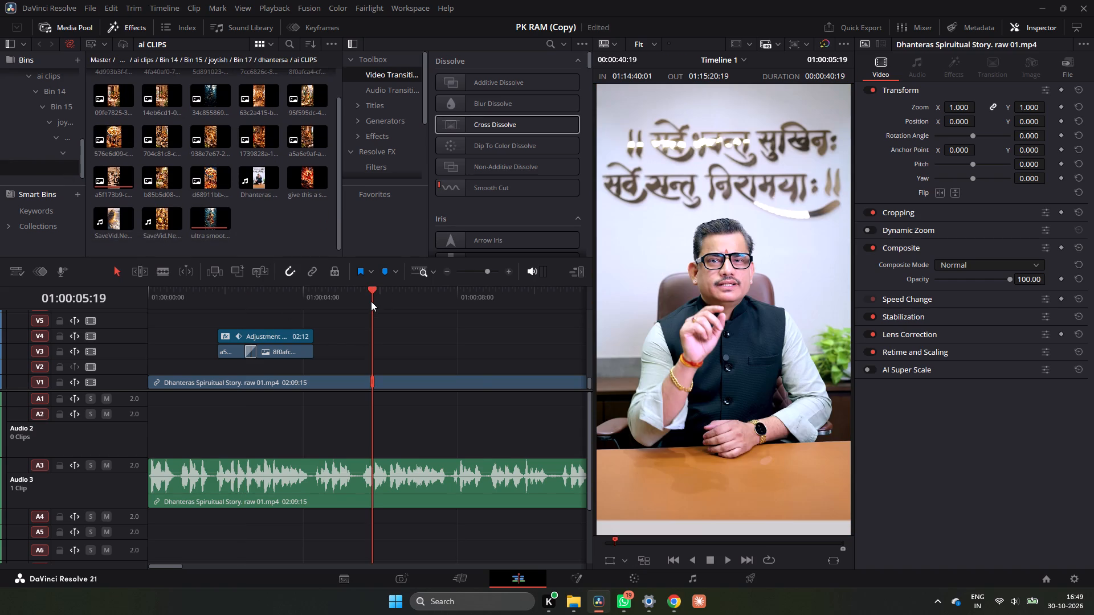
key(ctrl+v)
drag(410, 338, 275, 339)
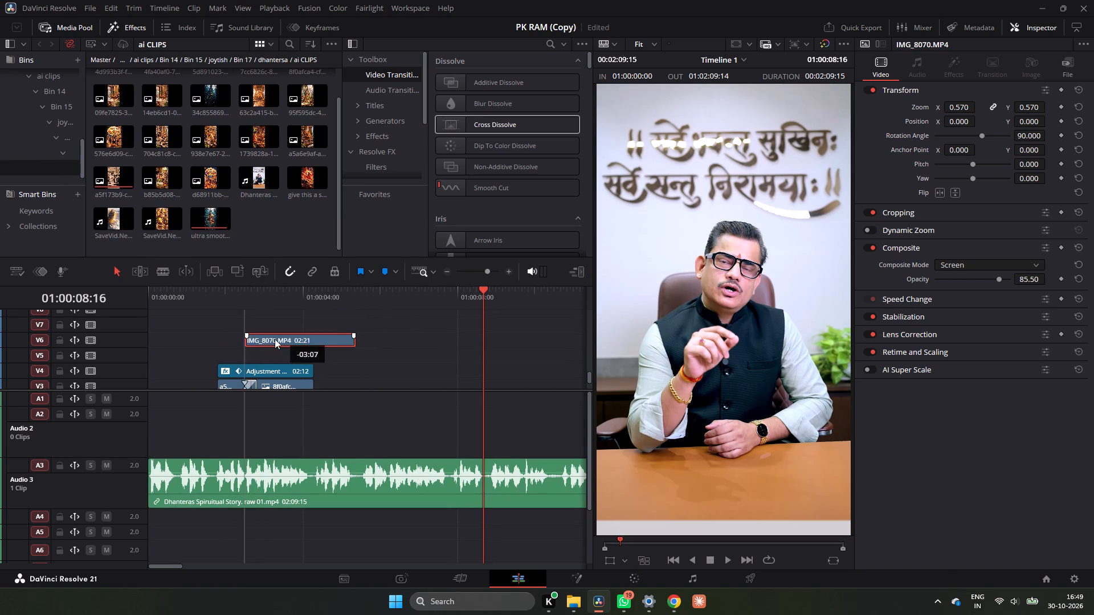
drag(275, 339, 257, 354)
drag(326, 360, 316, 360)
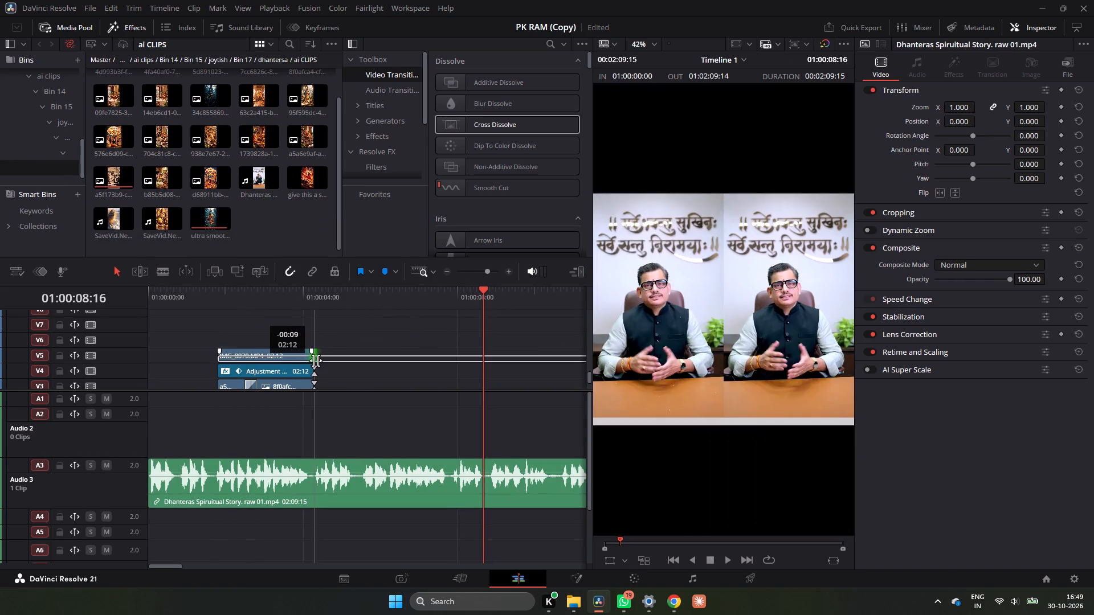
drag(316, 360, 313, 362)
Play the shopping scenes twice to review the overlay against the images and narration.
click(232, 303)
key(space)
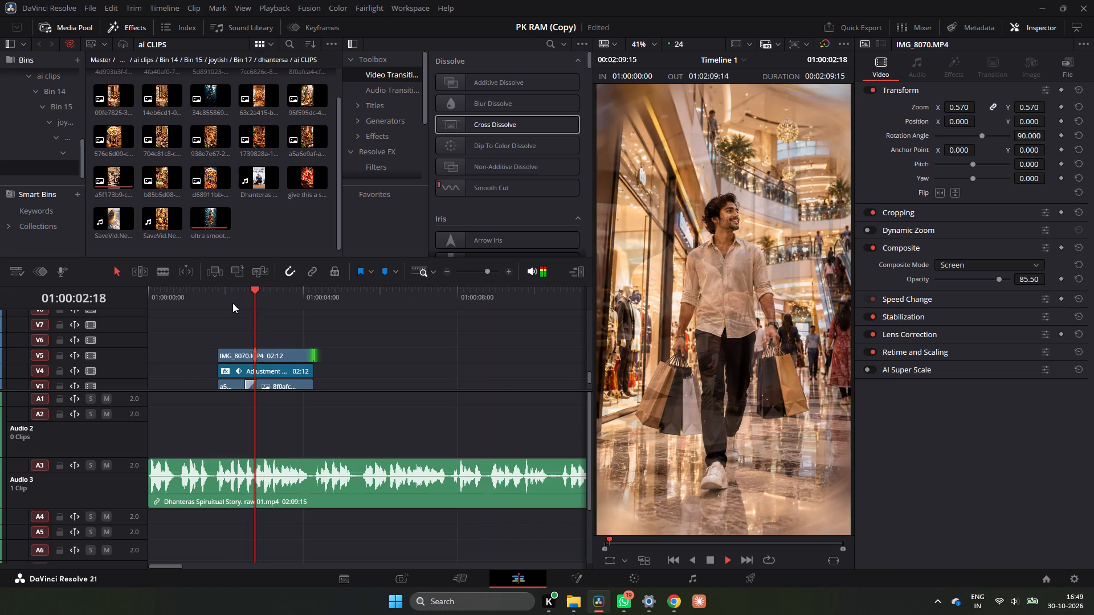
key(space)
click(214, 301)
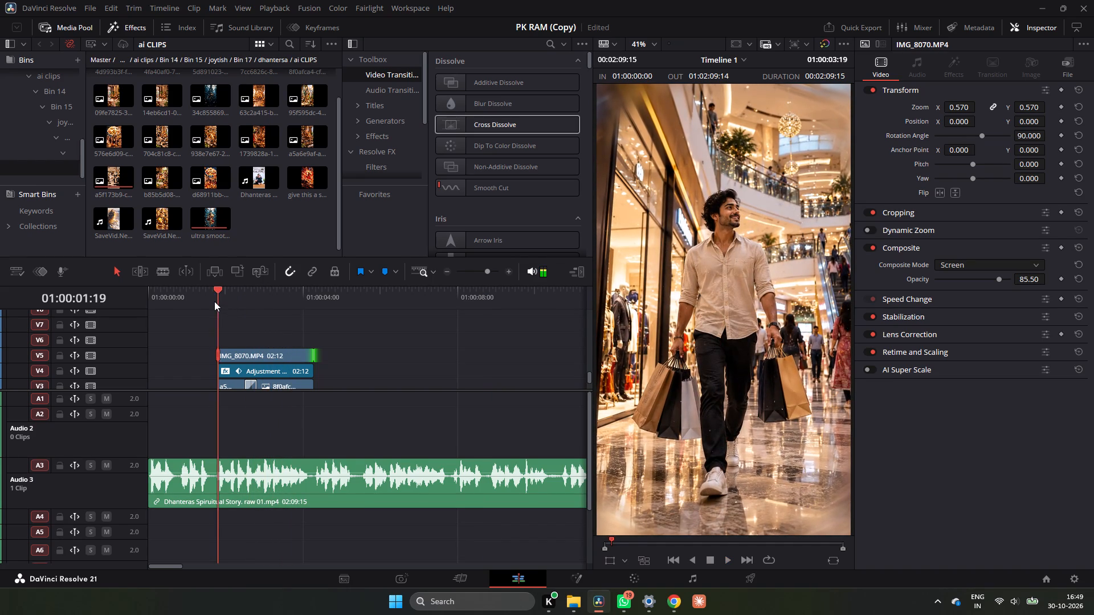
key(space)
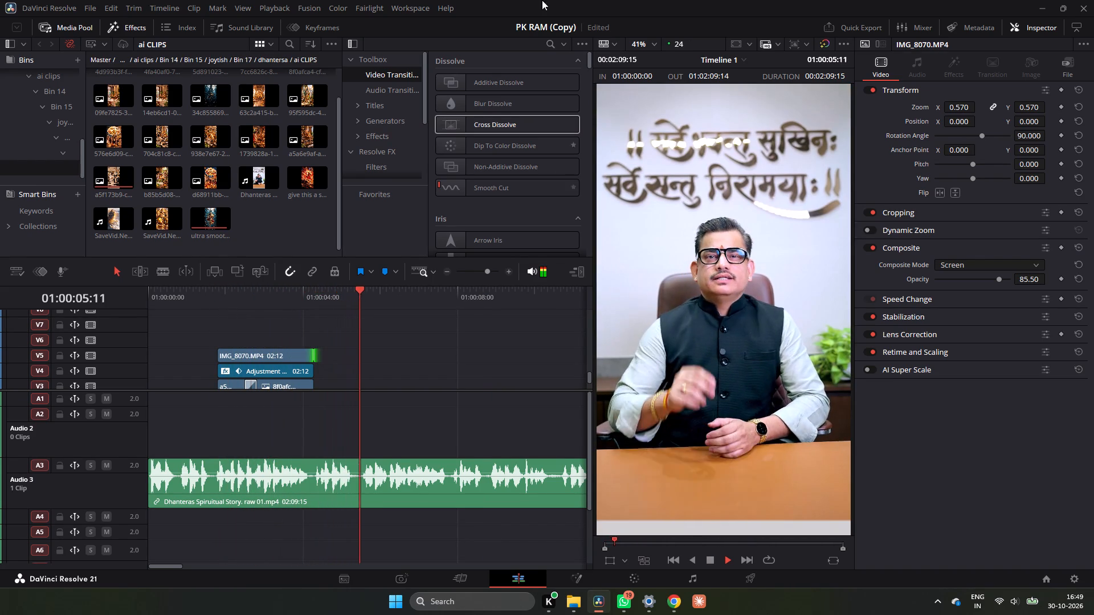
key(space)
Reopen the PK RAM project.
click(1064, 577)
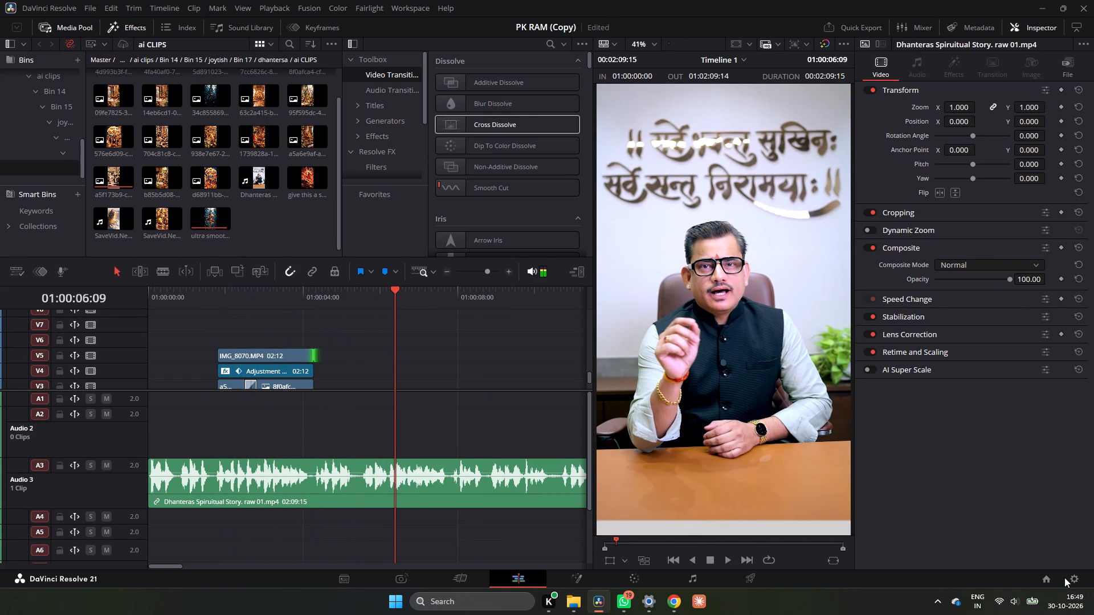
click(1057, 581)
click(1054, 581)
double_click(581, 195)
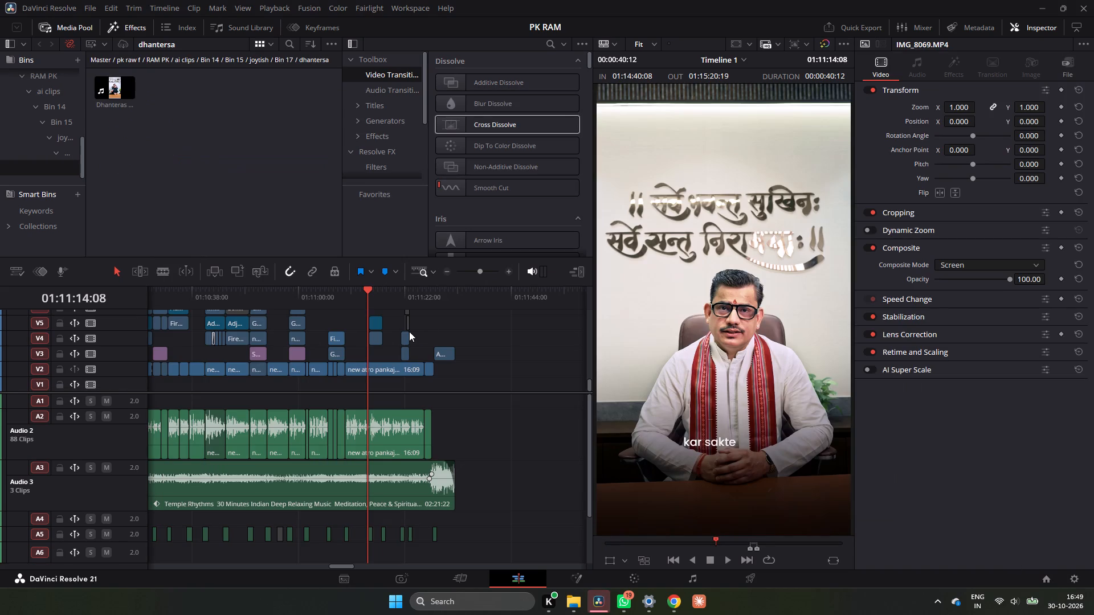
Combine the three compound clips on V12 into one new compound clip and copy it.
scroll(408, 329, up, 2)
drag(501, 346, 128, 340)
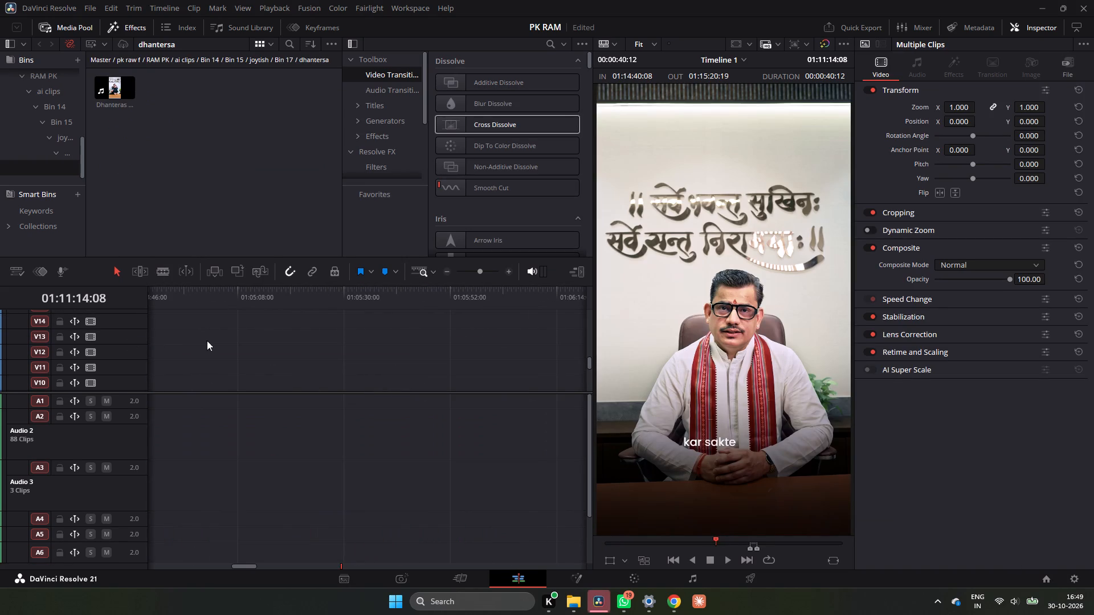
click(455, 269)
click(467, 274)
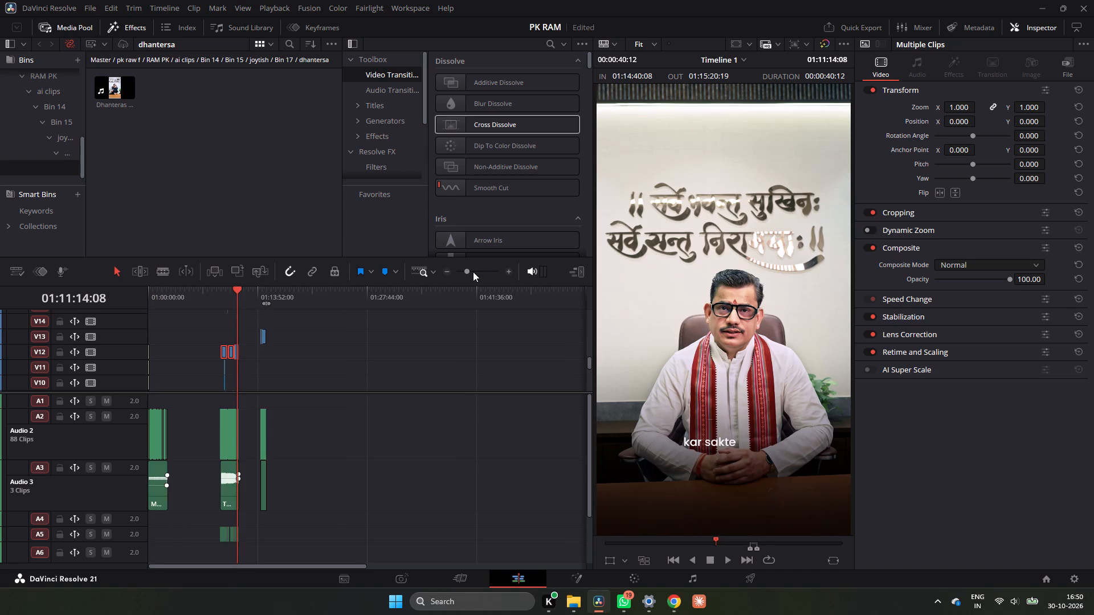
click(475, 272)
right_click(318, 355)
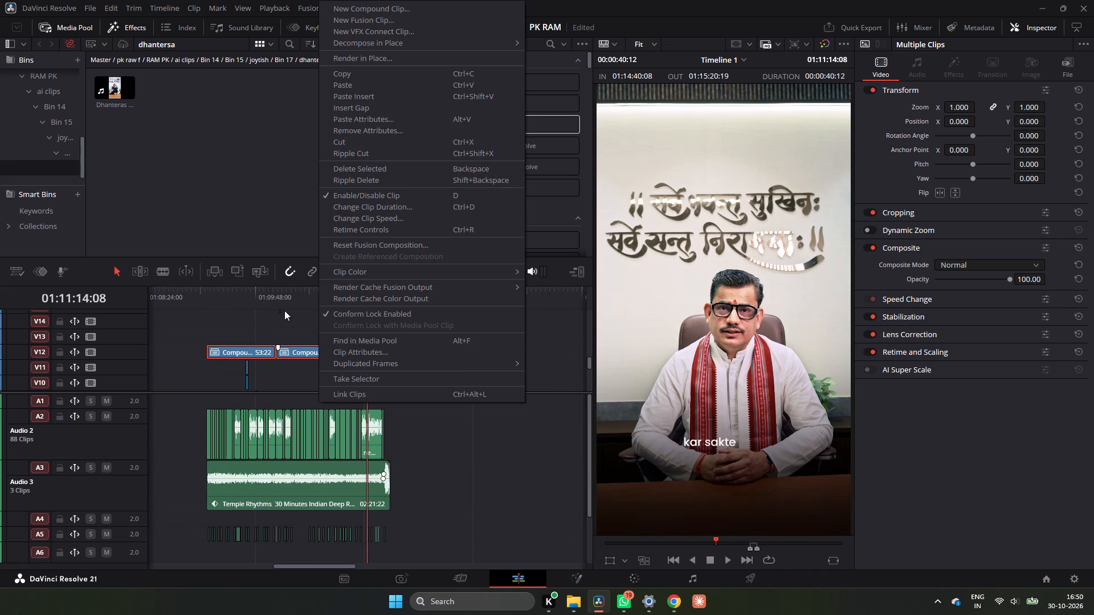
click(394, 5)
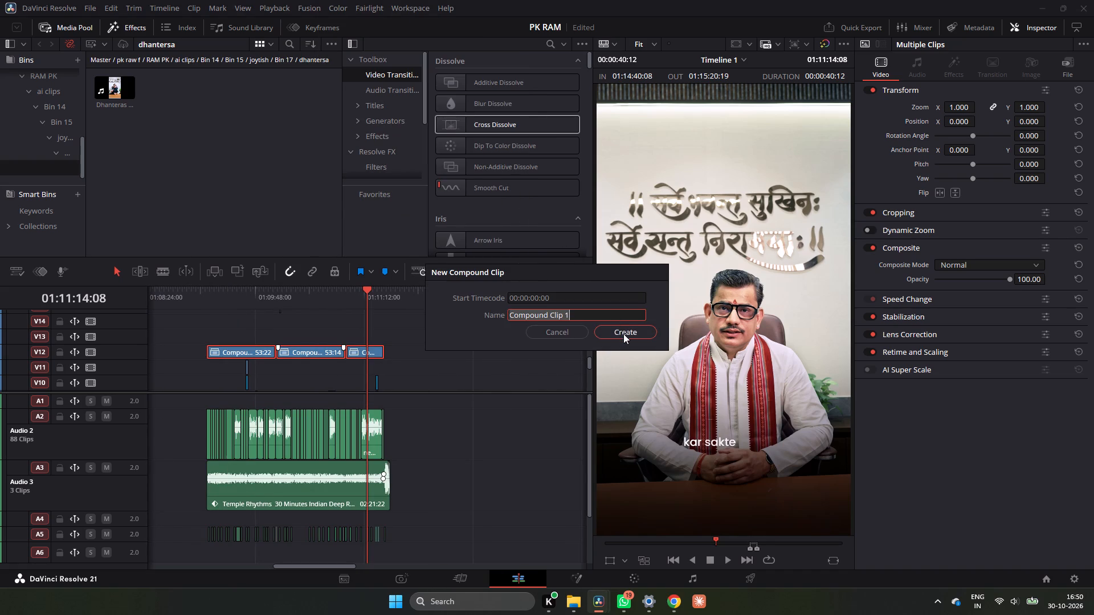
click(623, 334)
key(ctrl+c)
key(ctrl+c)
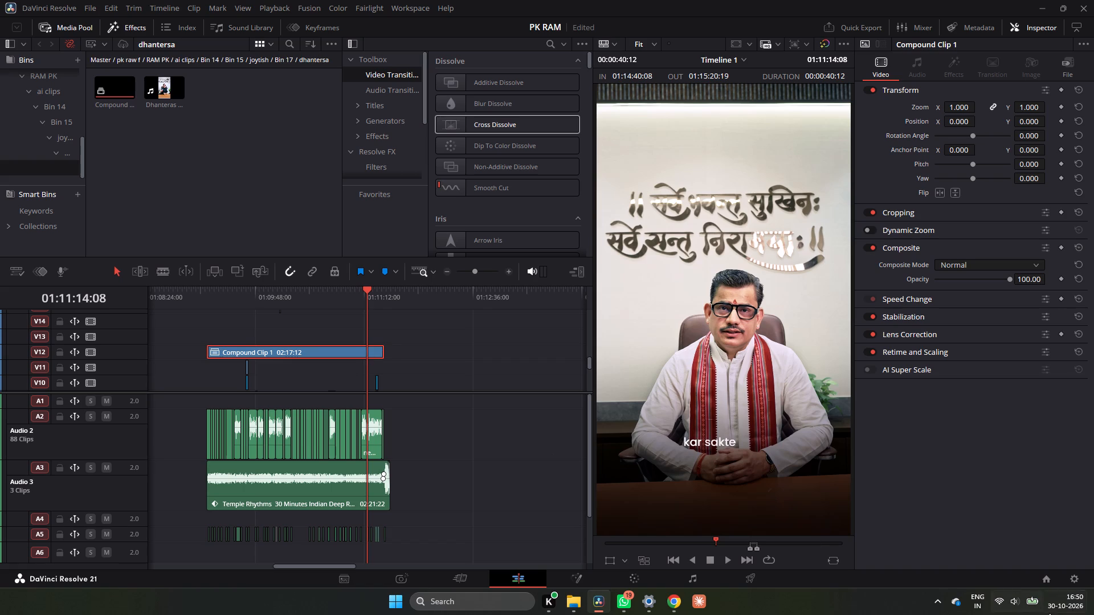
key(ctrl+c)
key(ctrl+c)
Load the PK RAM (Copy) project again.
click(1049, 579)
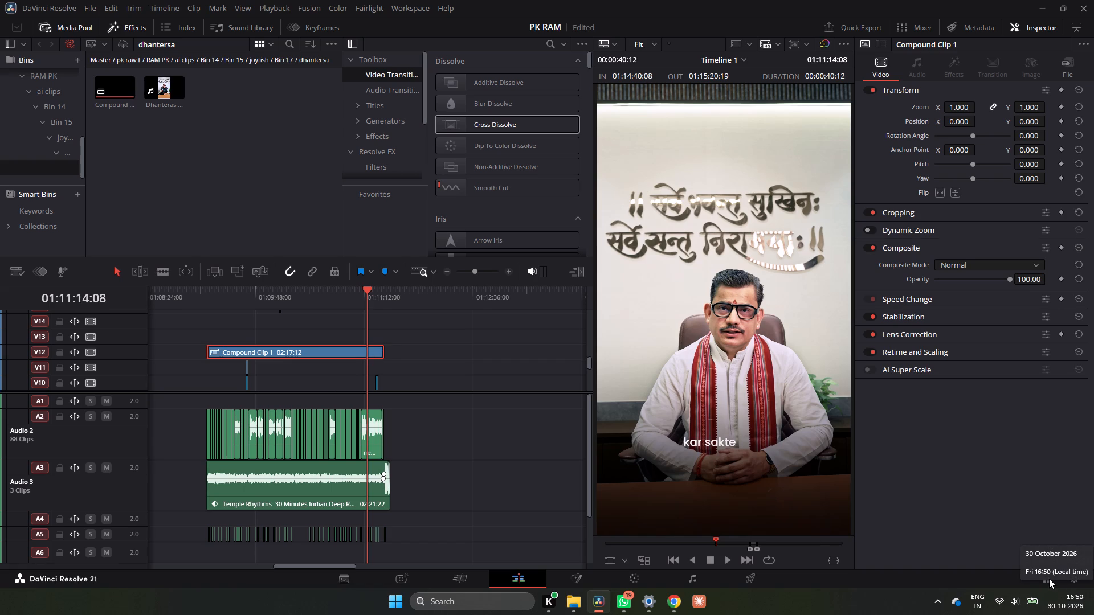
click(956, 568)
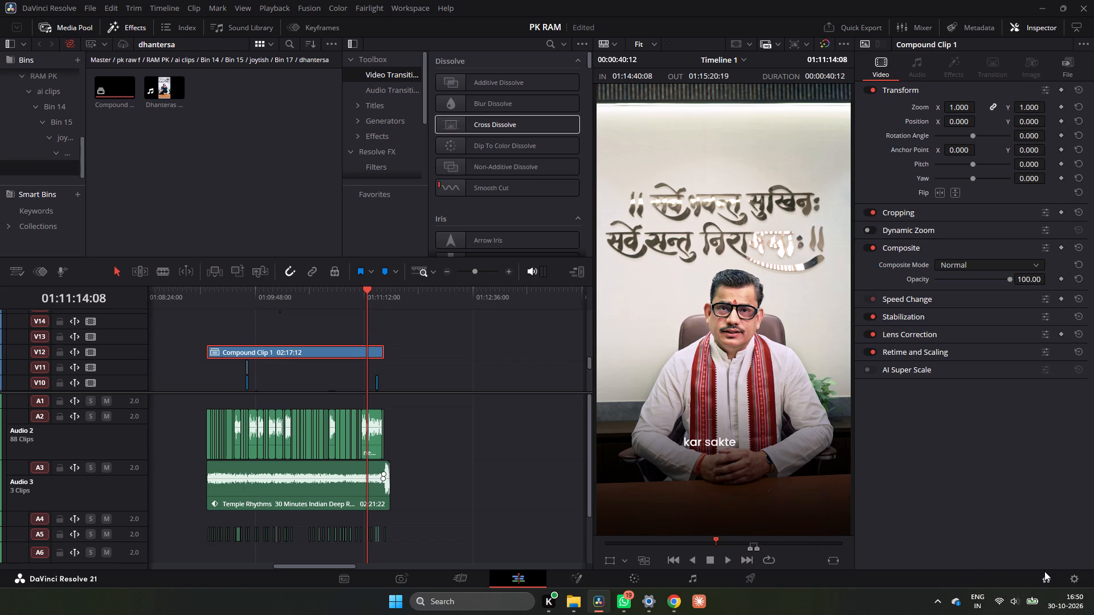
click(1044, 572)
click(439, 182)
double_click(439, 182)
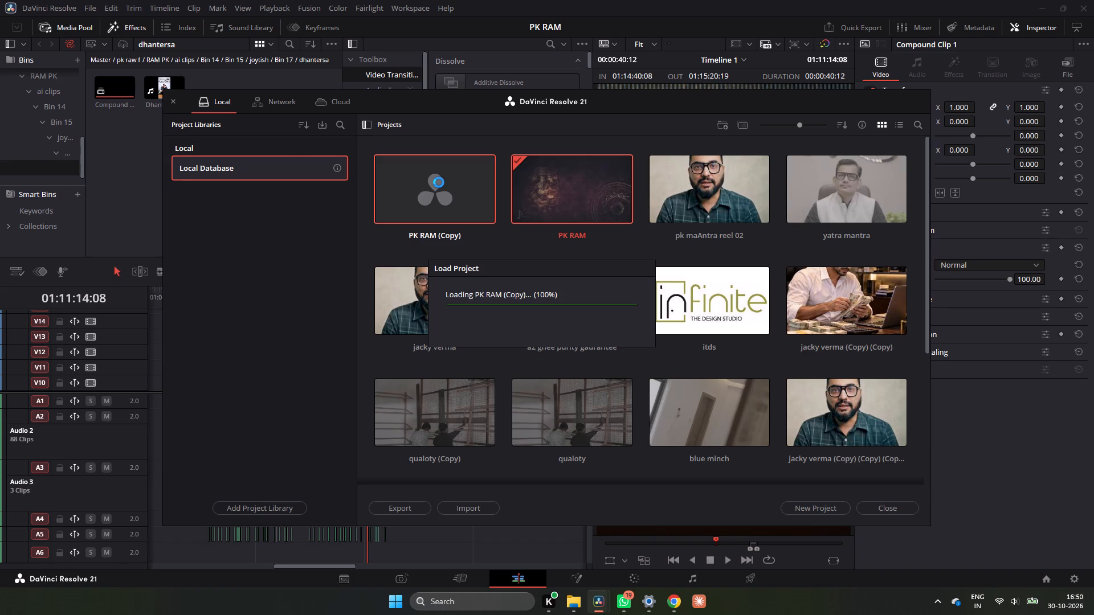
Paste the copied compound clip onto V12 in Timeline 1, starting about 3 seconds in.
key(ctrl+v)
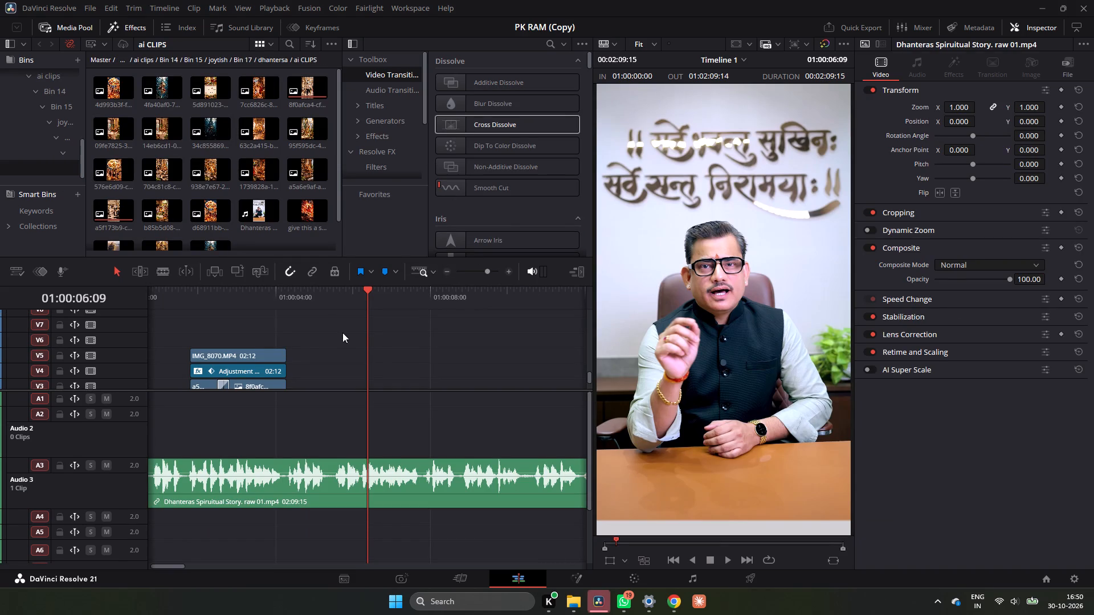
scroll(379, 346, up, 11)
scroll(379, 346, down, 7)
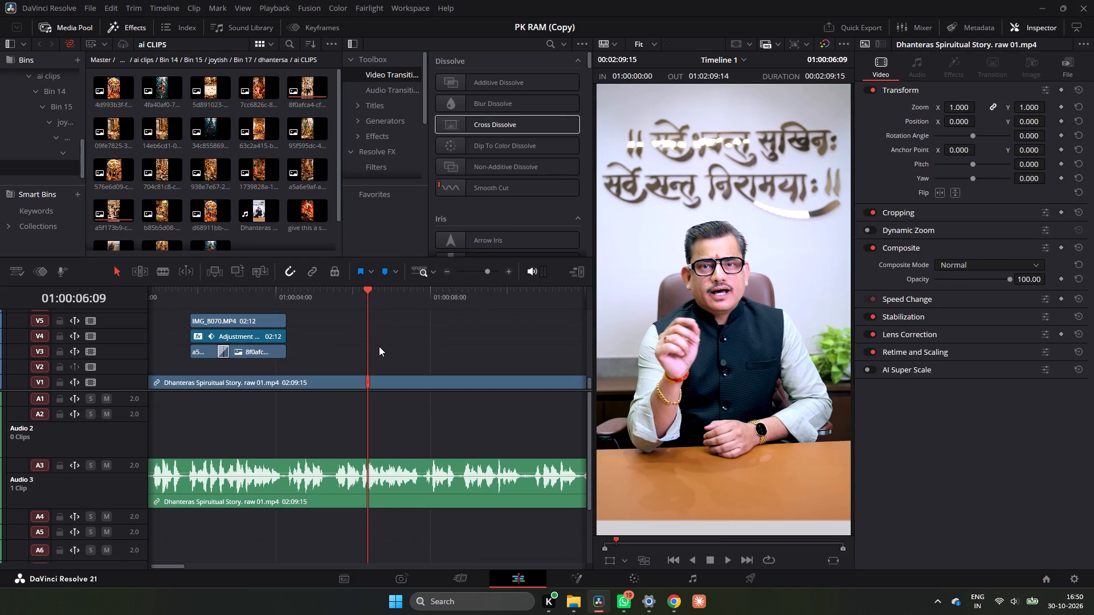
key(ctrl+v)
scroll(381, 327, up, 3)
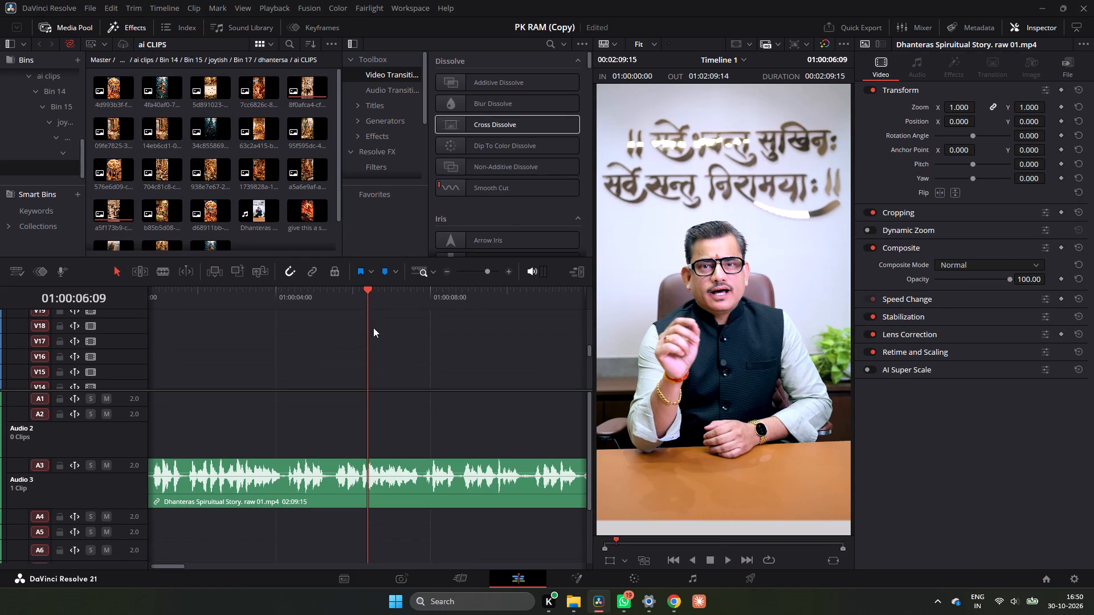
drag(370, 296, 247, 282)
click(256, 324)
key(ctrl+v)
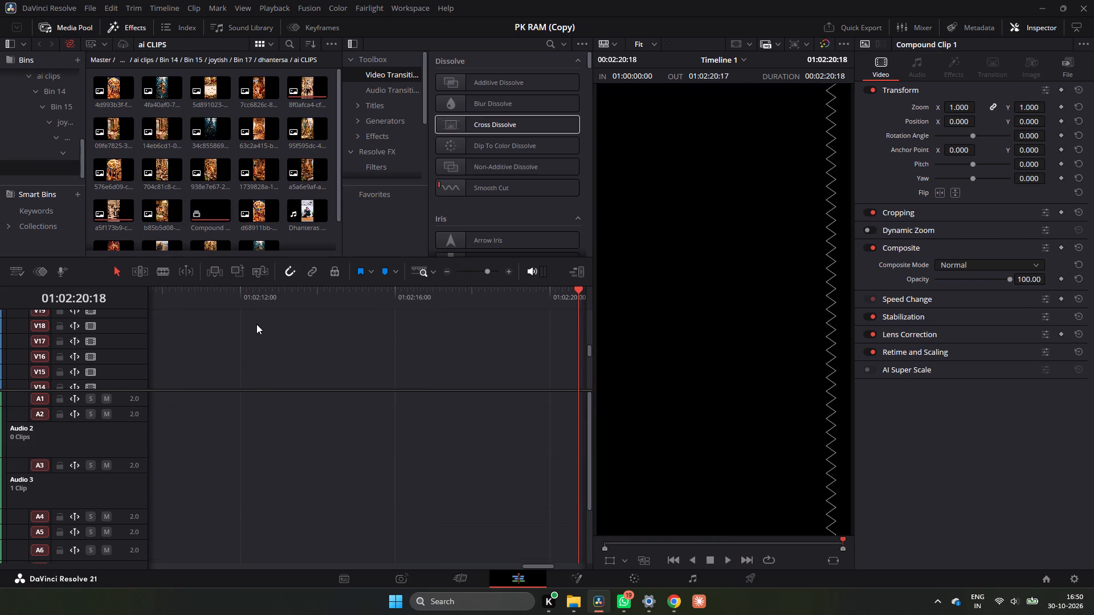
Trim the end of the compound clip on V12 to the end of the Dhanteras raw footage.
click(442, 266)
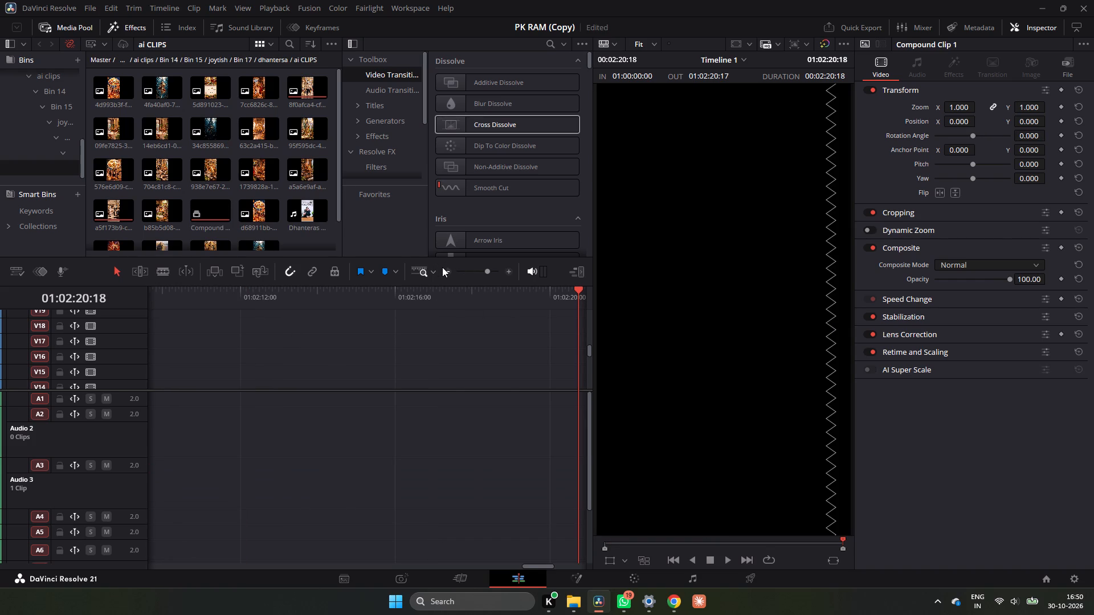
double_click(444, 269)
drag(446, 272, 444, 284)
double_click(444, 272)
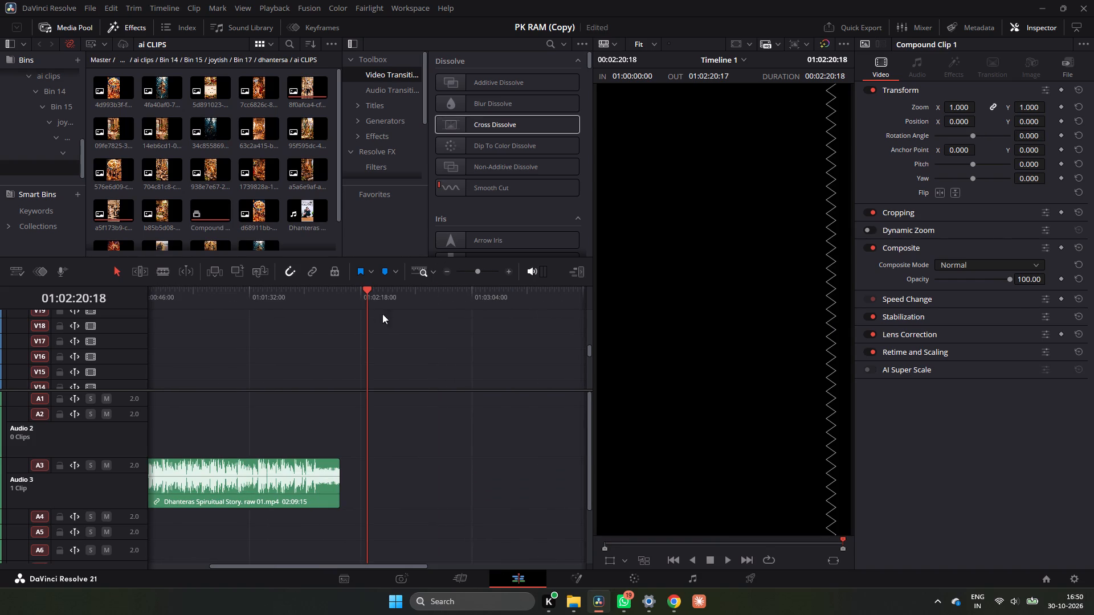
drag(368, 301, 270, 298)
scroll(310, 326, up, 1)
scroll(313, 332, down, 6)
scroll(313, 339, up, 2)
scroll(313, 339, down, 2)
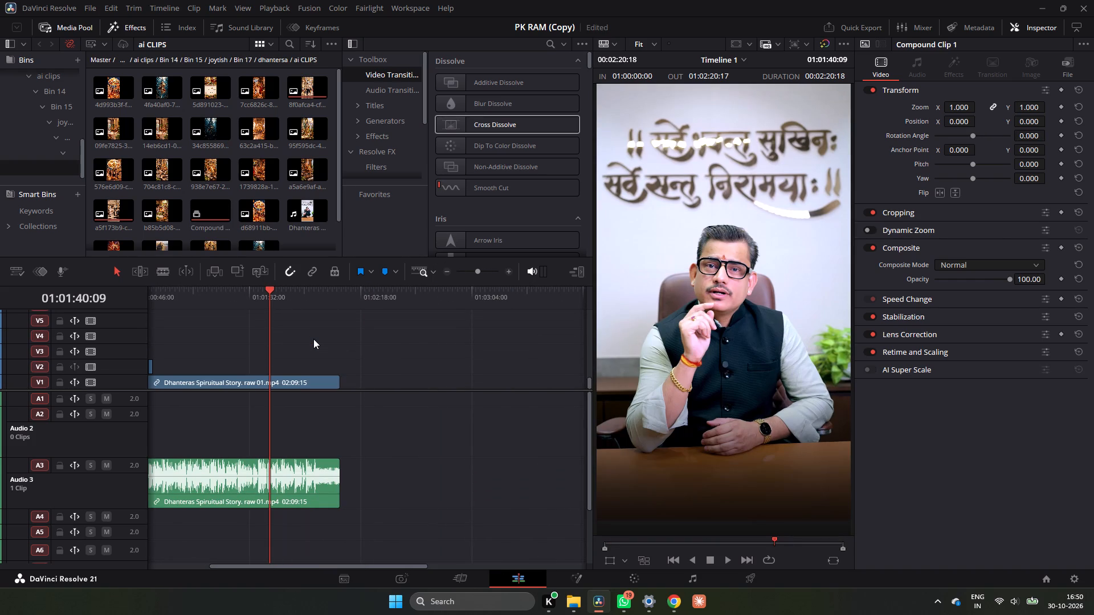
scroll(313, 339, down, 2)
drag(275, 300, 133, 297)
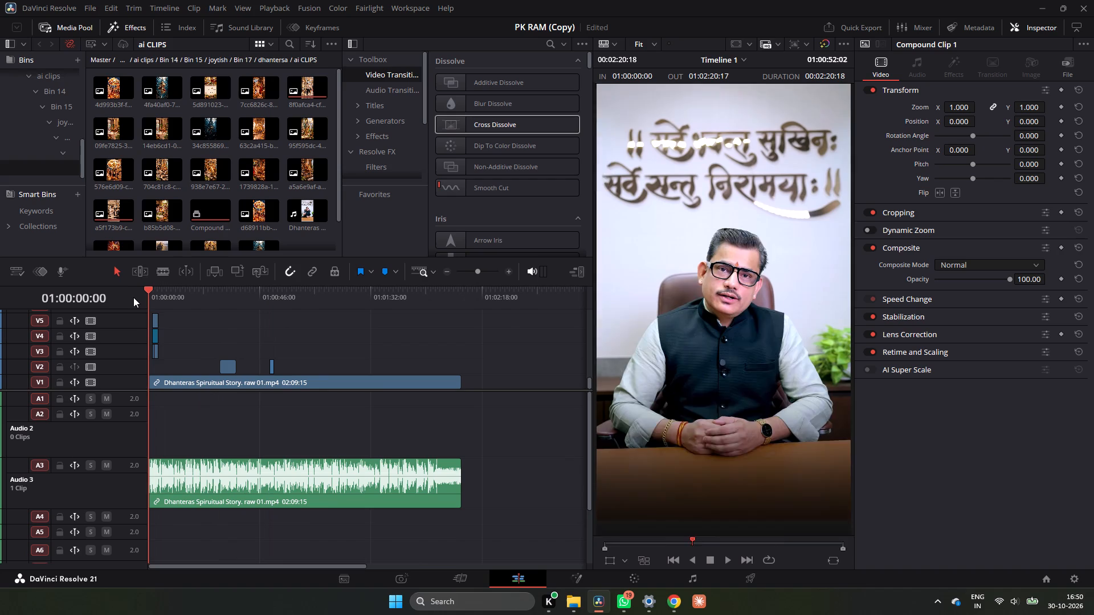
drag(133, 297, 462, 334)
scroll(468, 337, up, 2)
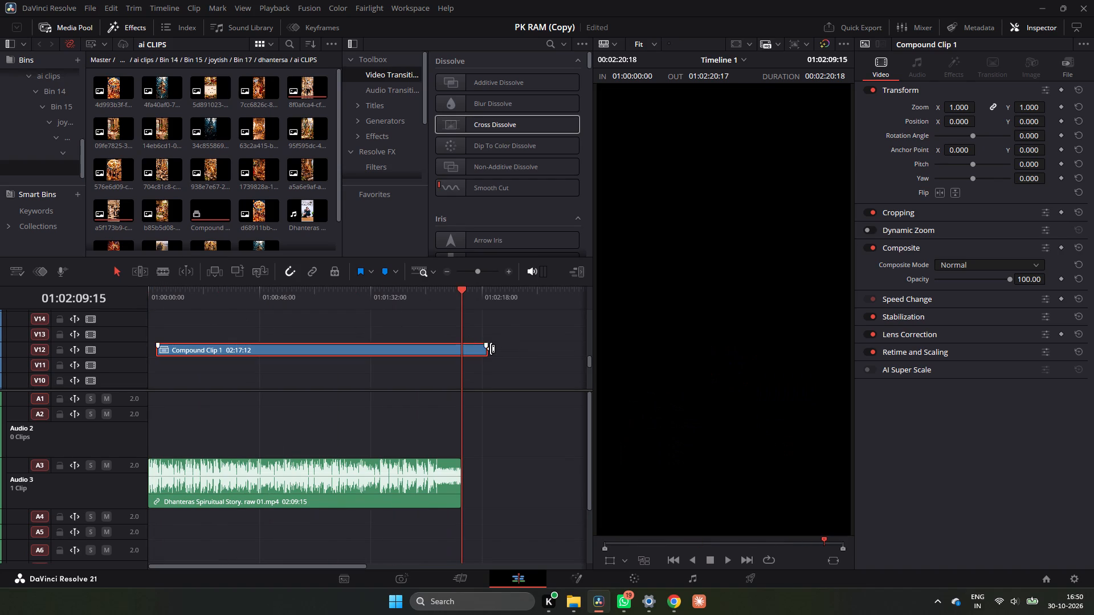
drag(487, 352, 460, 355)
Move the compound clip to the start of the timeline and trim its end to a duration of 01:59:13.
drag(457, 297, 205, 298)
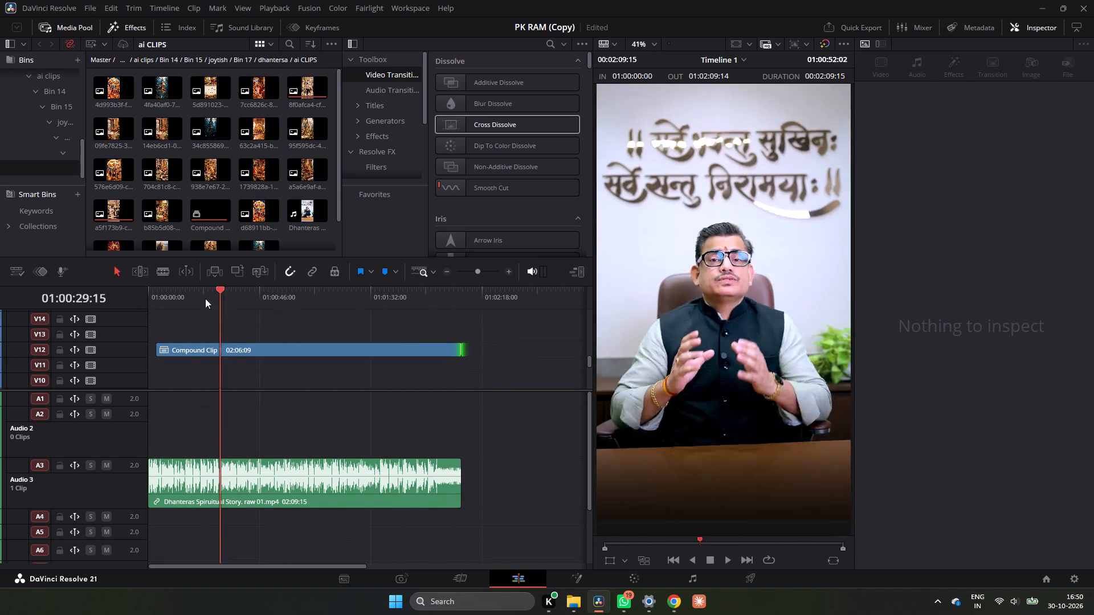
drag(205, 298, 140, 298)
drag(240, 346, 209, 343)
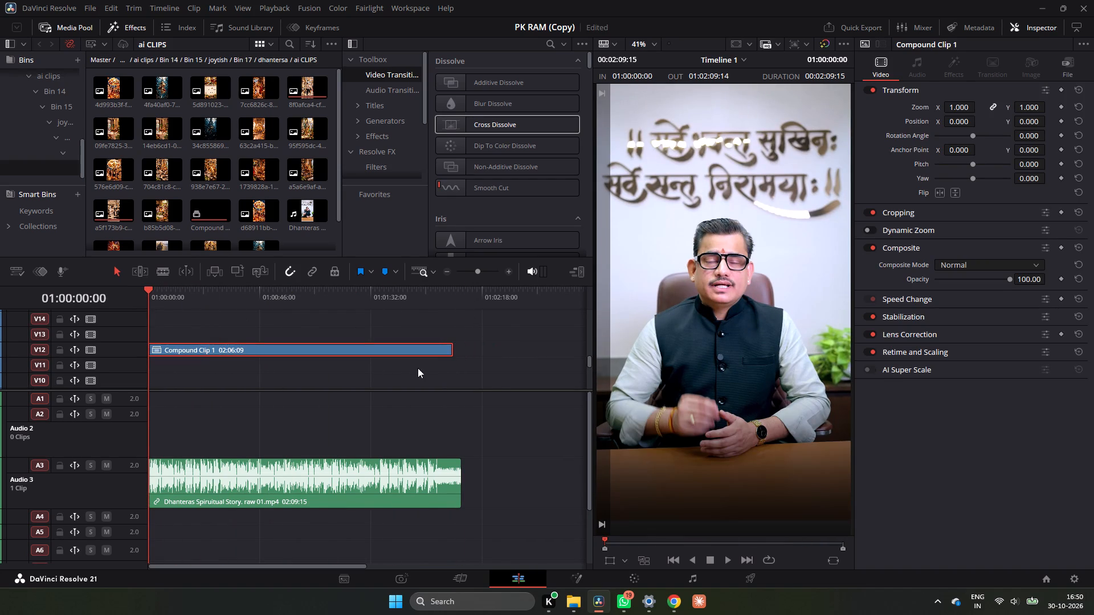
drag(454, 353, 408, 358)
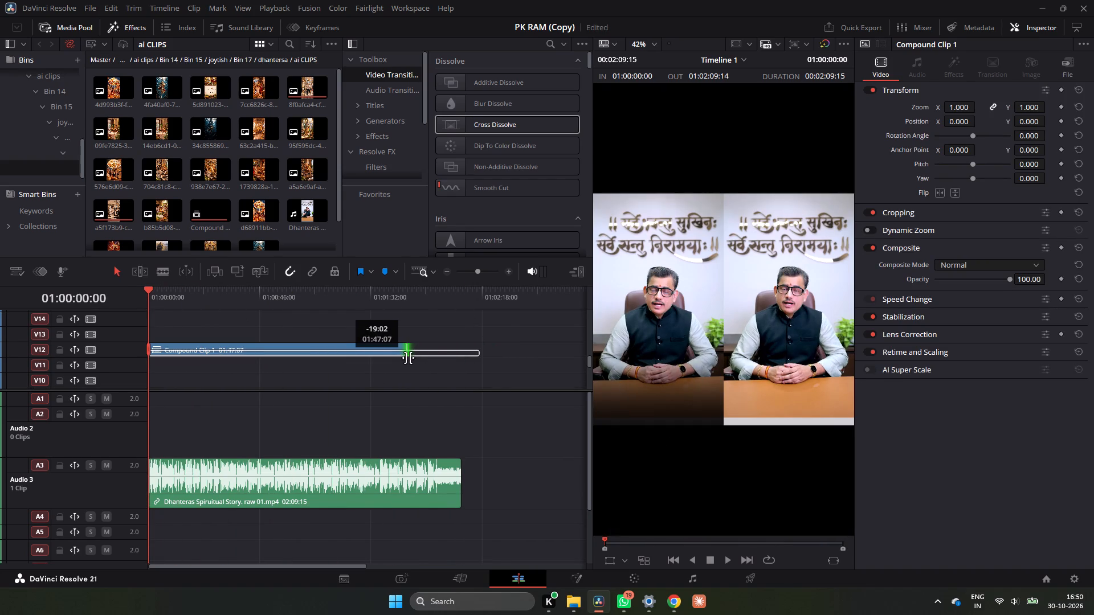
drag(408, 358, 438, 362)
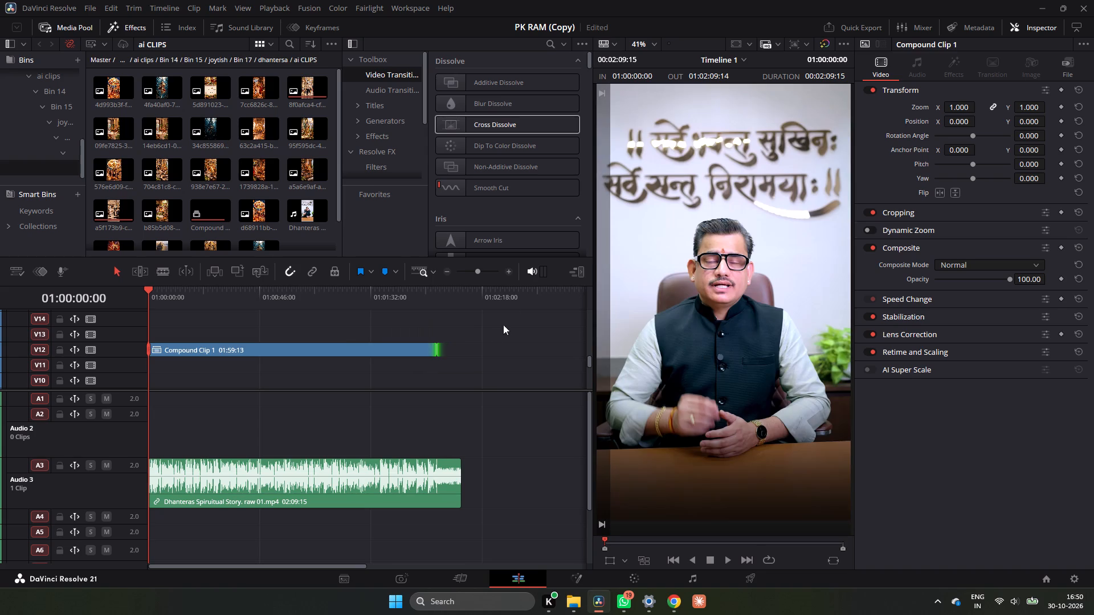
Play the closing section around the compound clip's end to check the cut against the footage and narration.
double_click(510, 273)
ctrl+scroll(472, 320, down, 7)
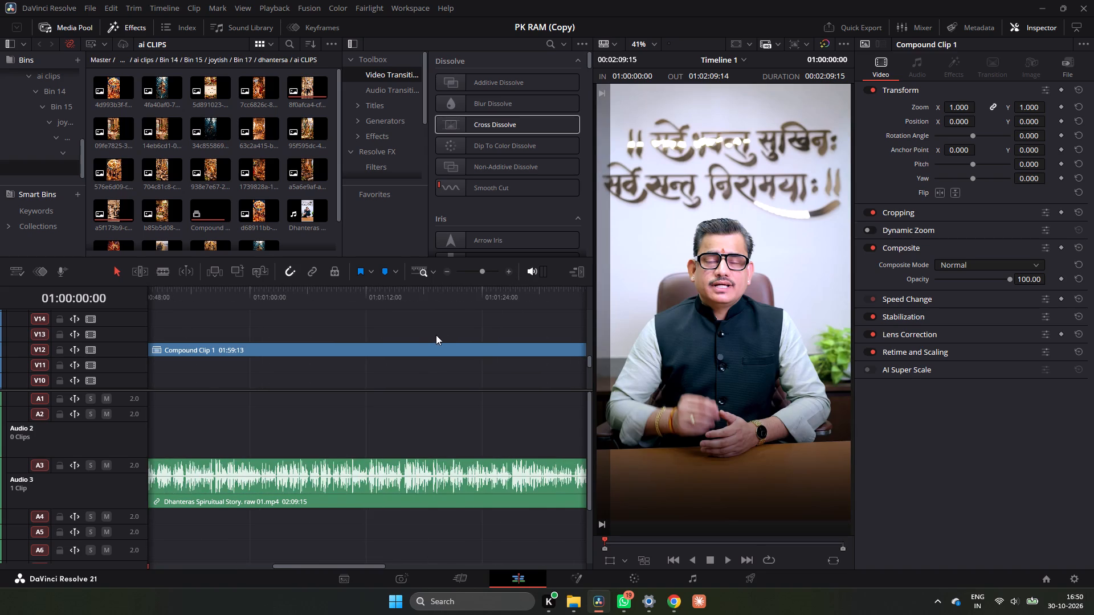
ctrl+scroll(424, 337, down, 6)
ctrl+scroll(421, 338, up, 1)
click(488, 303)
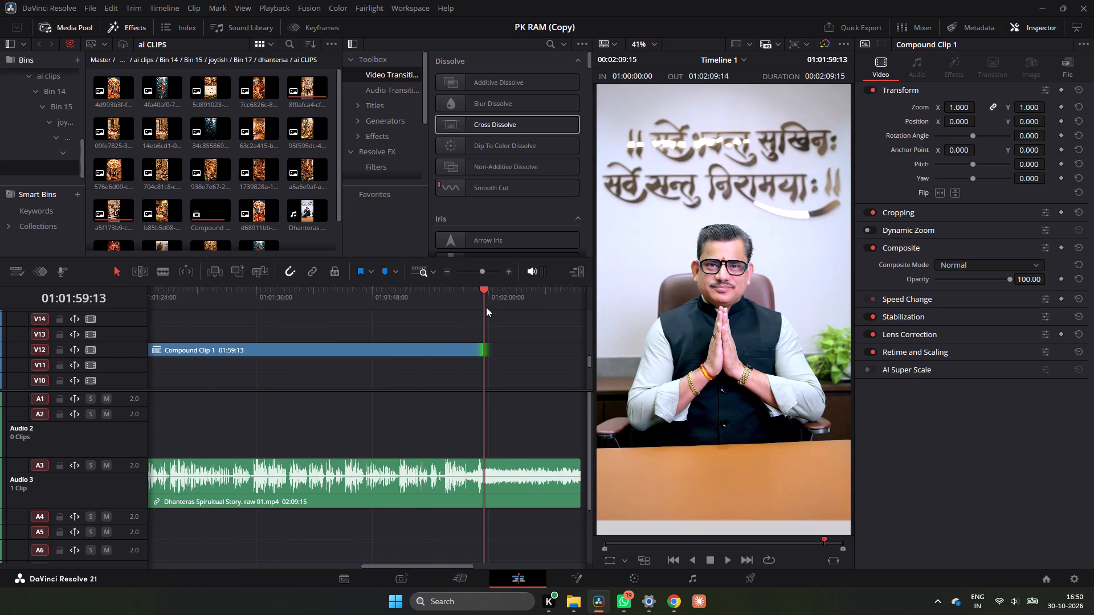
key(space)
key(space)
drag(495, 304, 485, 306)
key(space)
key(space)
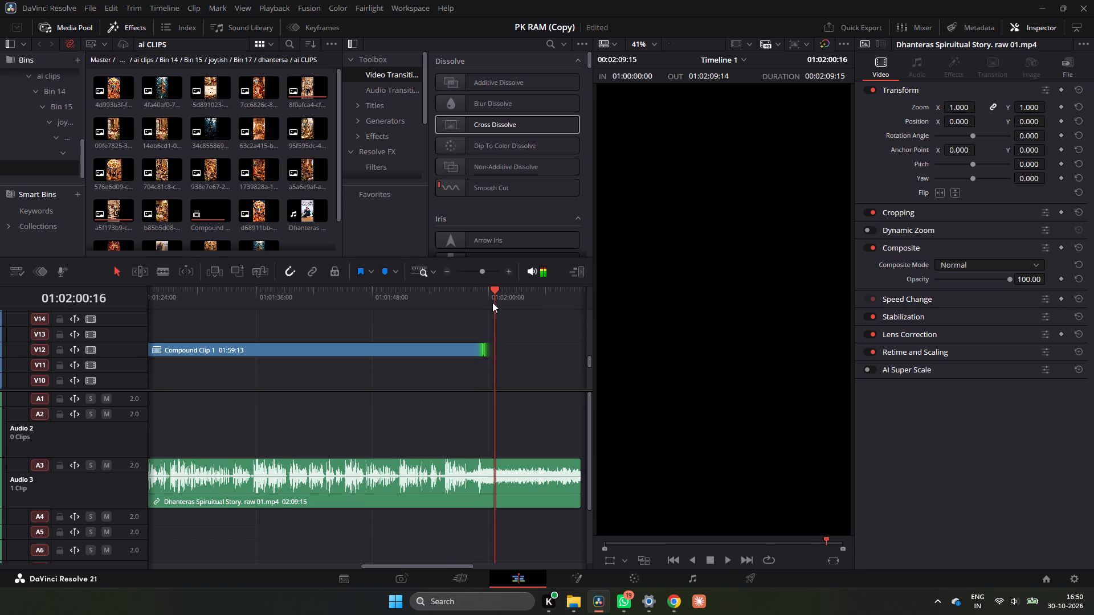
Play the opening from 01:00:00:00 to review the compound clip overlay on the speaker and shopping shots.
double_click(444, 270)
drag(411, 298, 373, 298)
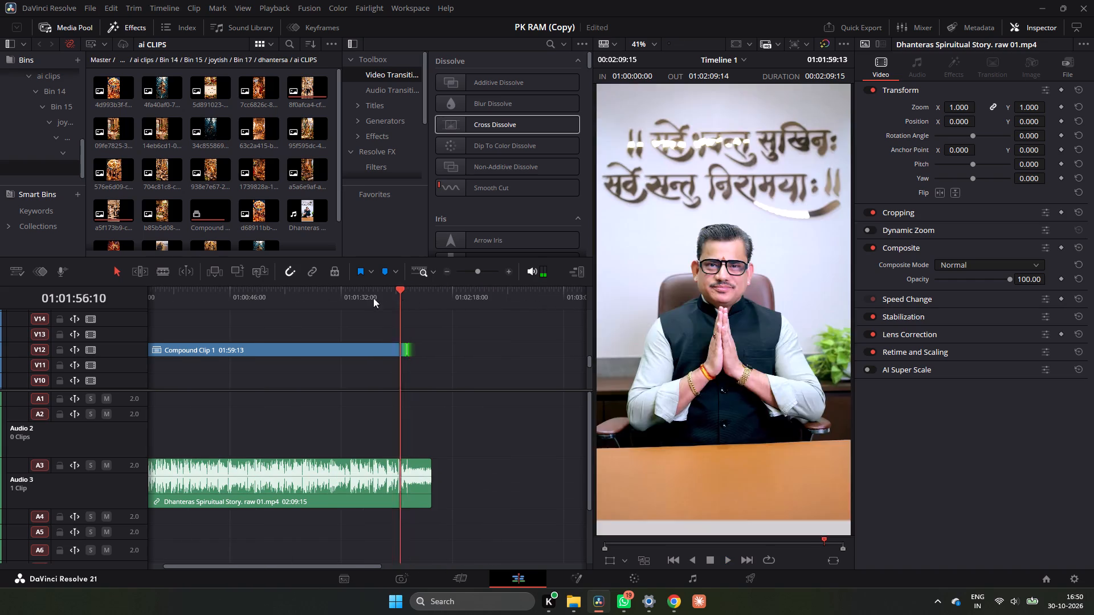
drag(373, 298, 143, 297)
key(space)
scroll(276, 346, down, 6)
key(space)
drag(161, 286, 160, 288)
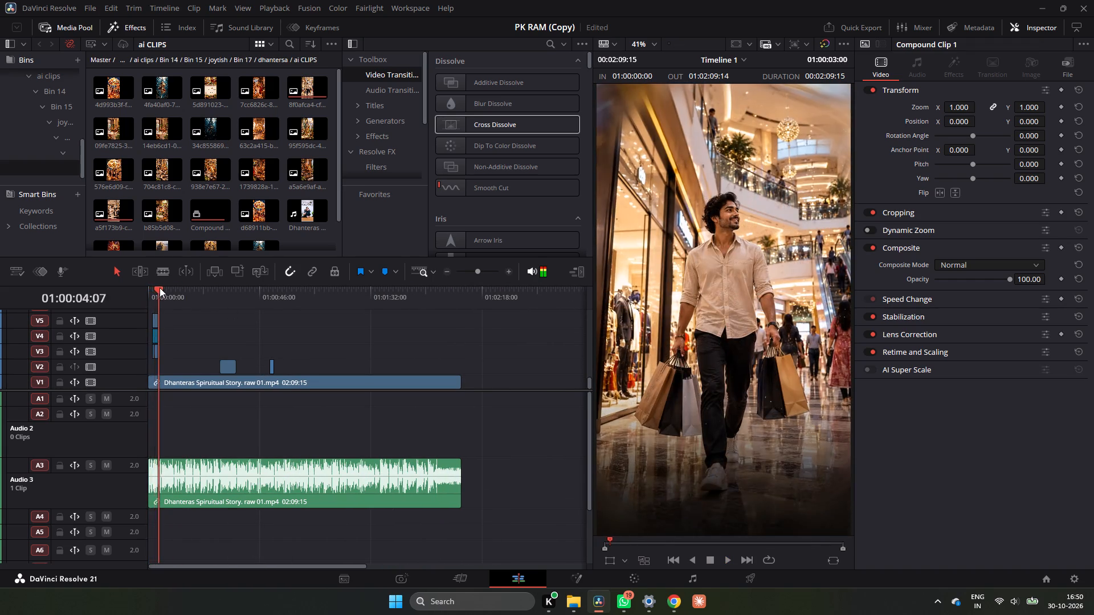
drag(160, 288, 136, 290)
key(space)
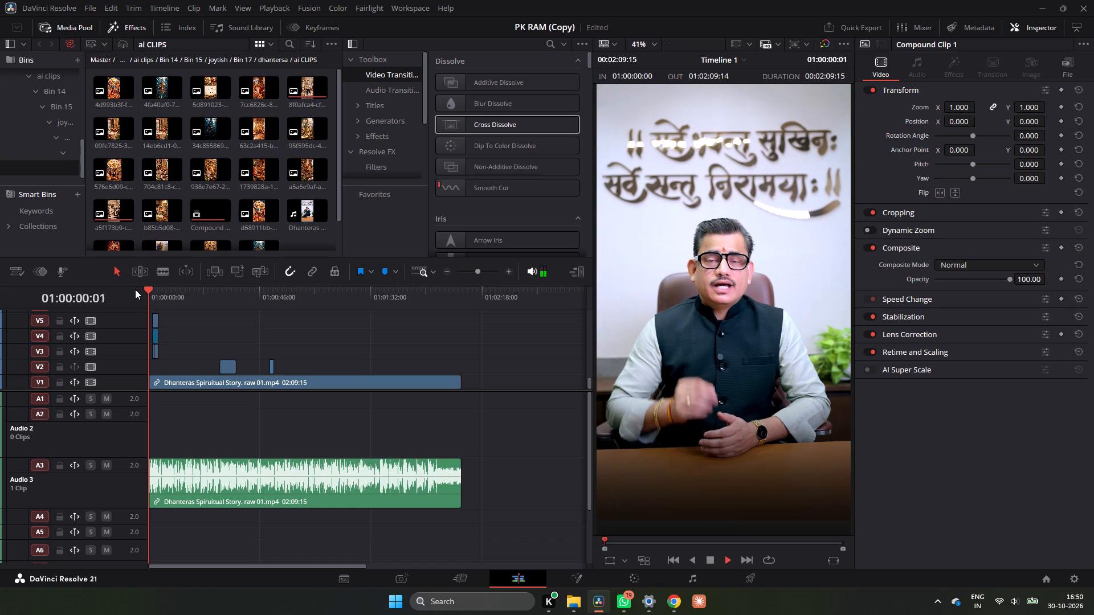
key(space)
key(space)
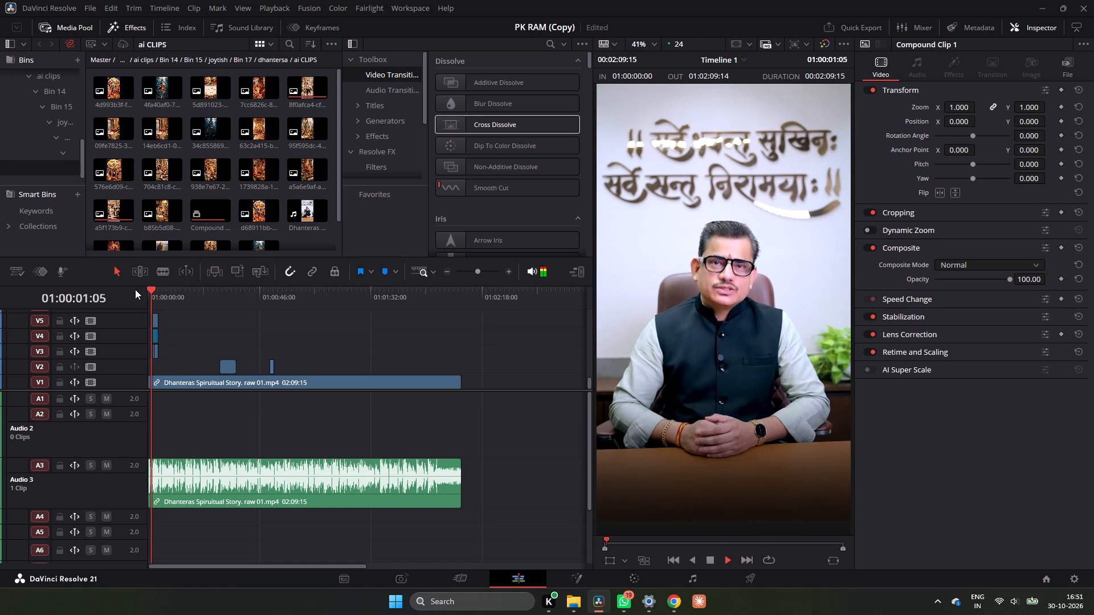
key(space)
key(space)
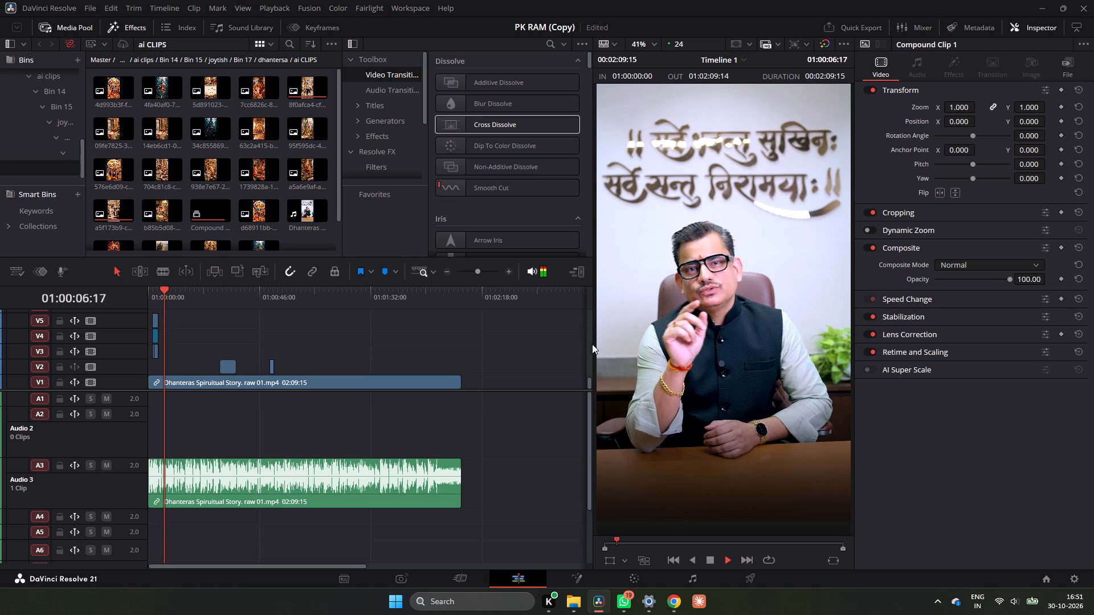
key(space)
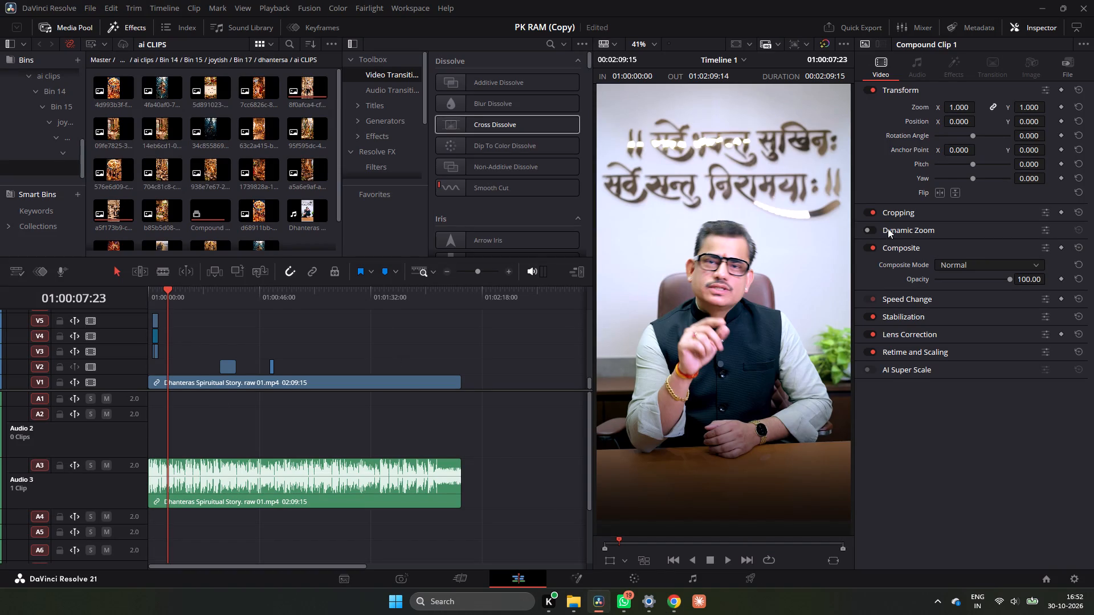
key(space)
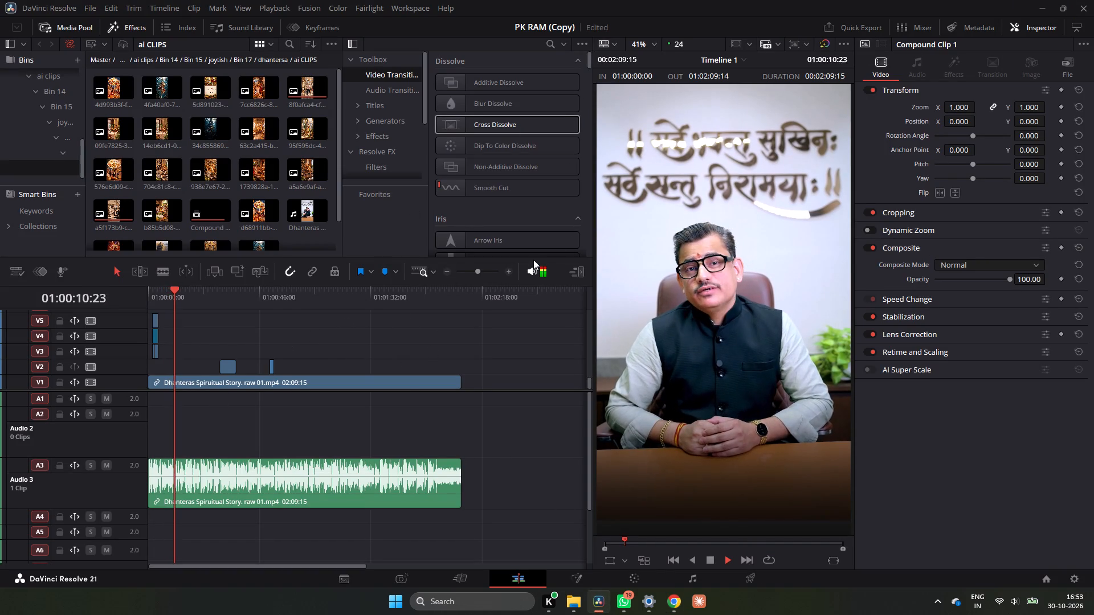
click(509, 270)
key(space)
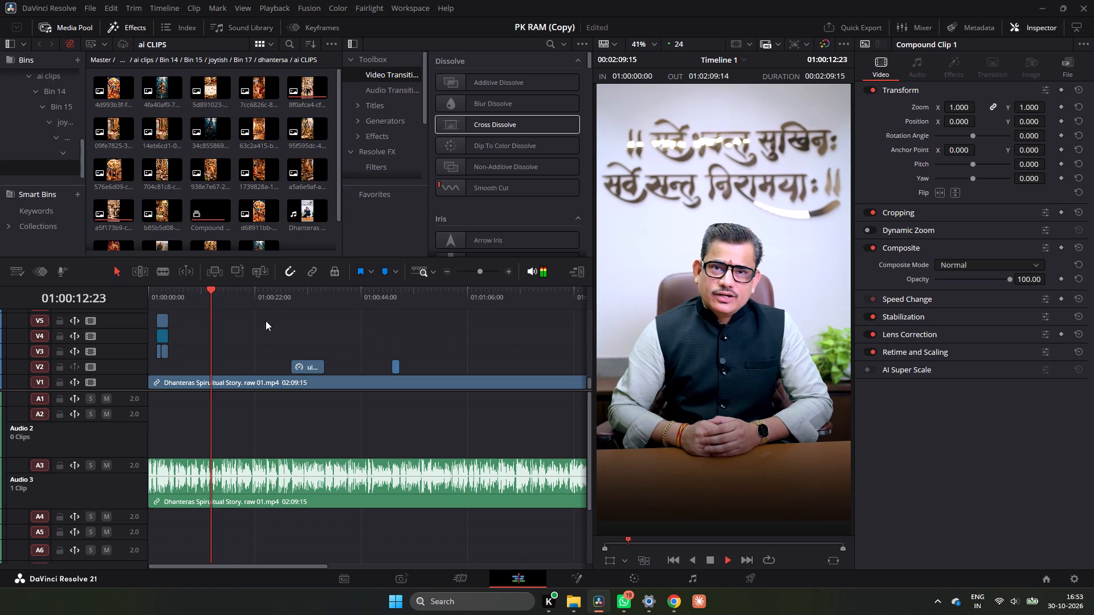
drag(208, 300, 177, 299)
click(194, 289)
key(space)
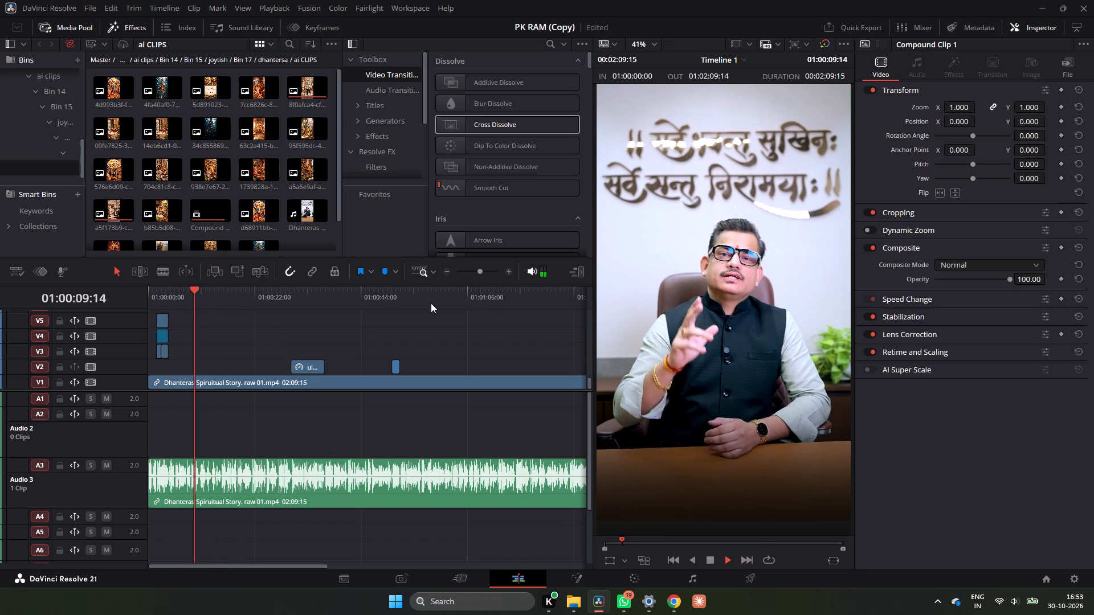
double_click(509, 270)
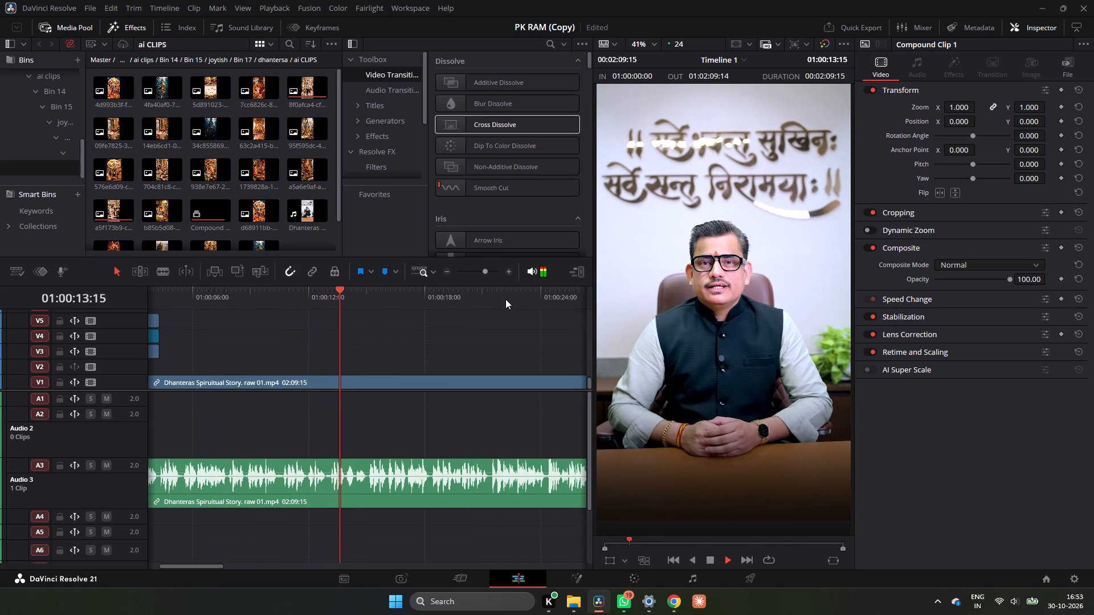
key(space)
Play the "ultra smooth vfx zoom in" deity clip on V2 from about 01:00:29 and replay its opening.
scroll(506, 309, down, 5)
click(369, 295)
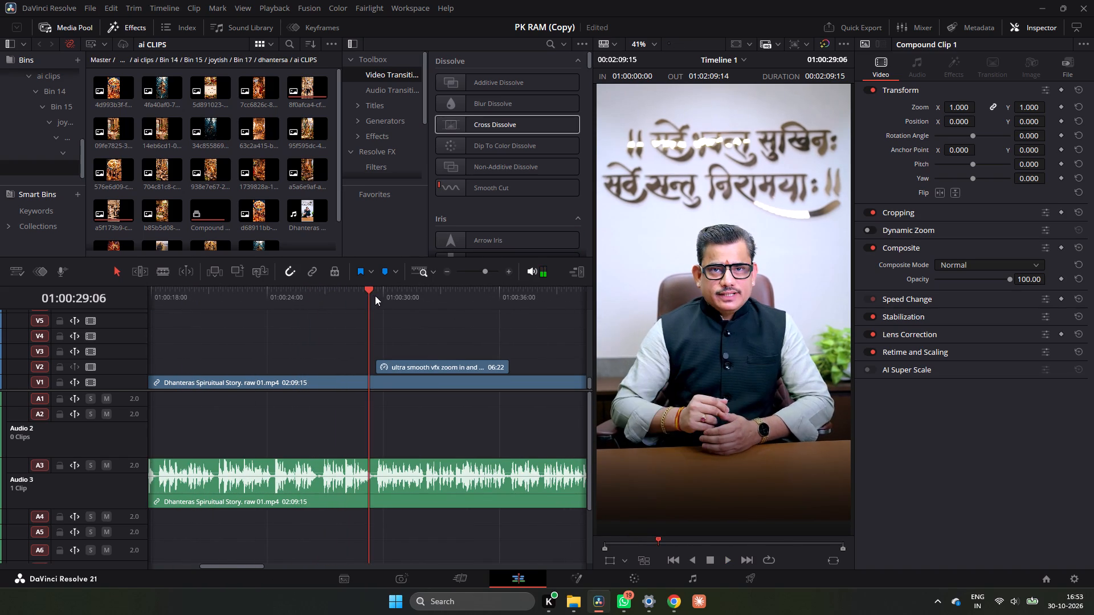
click(375, 296)
key(space)
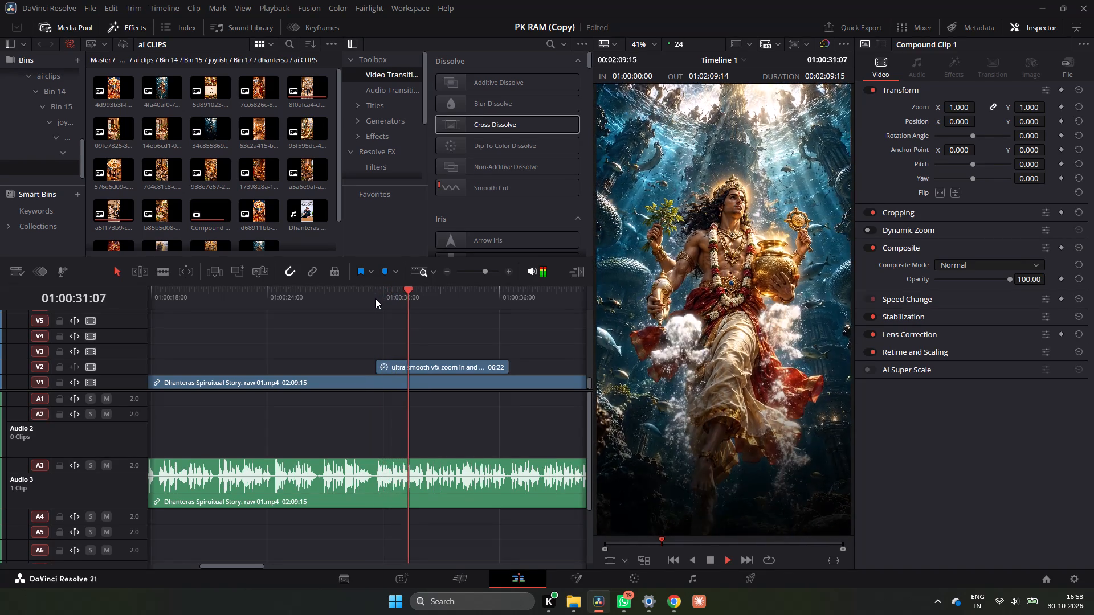
click(375, 299)
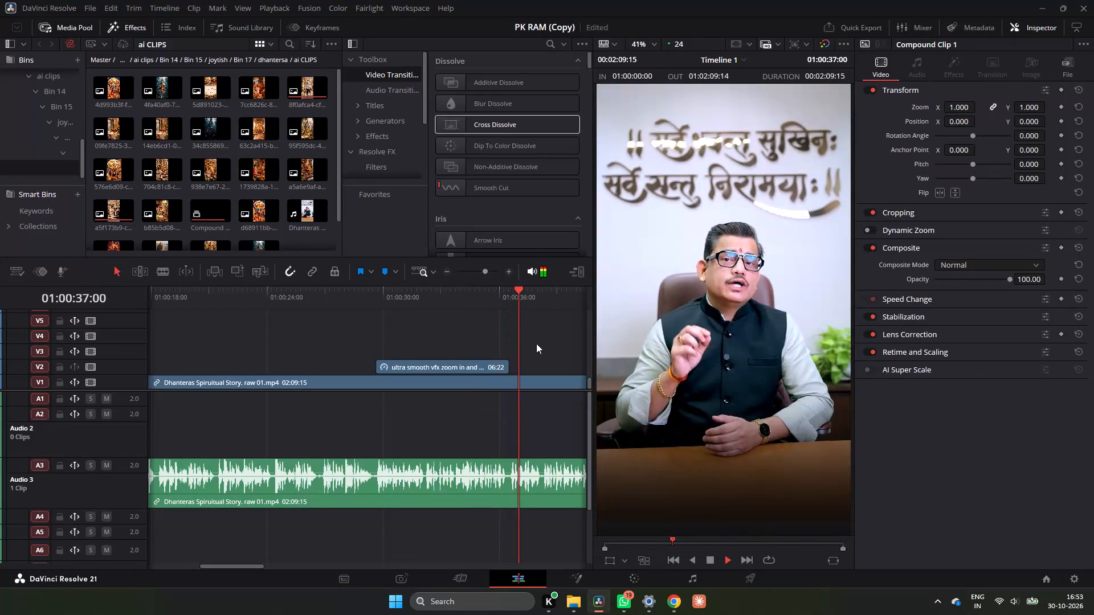
key(space)
click(382, 297)
key(space)
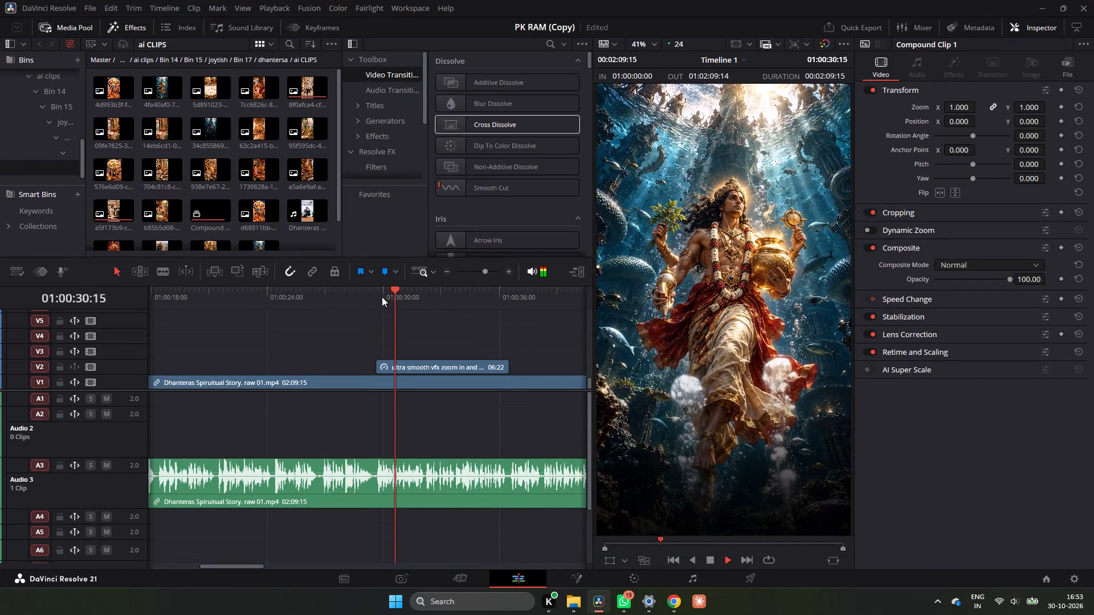
key(space)
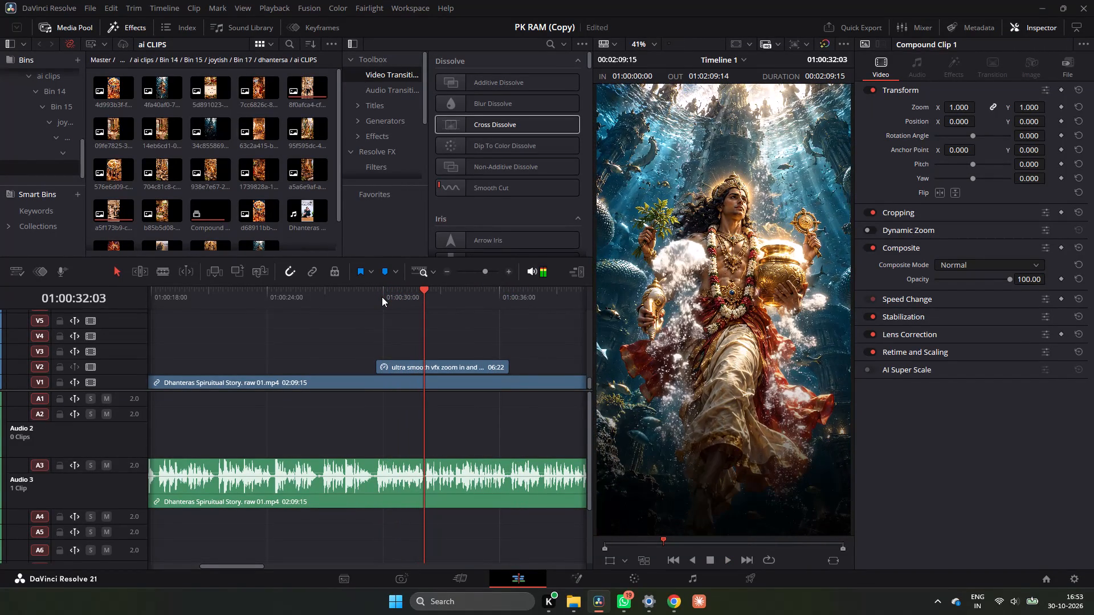
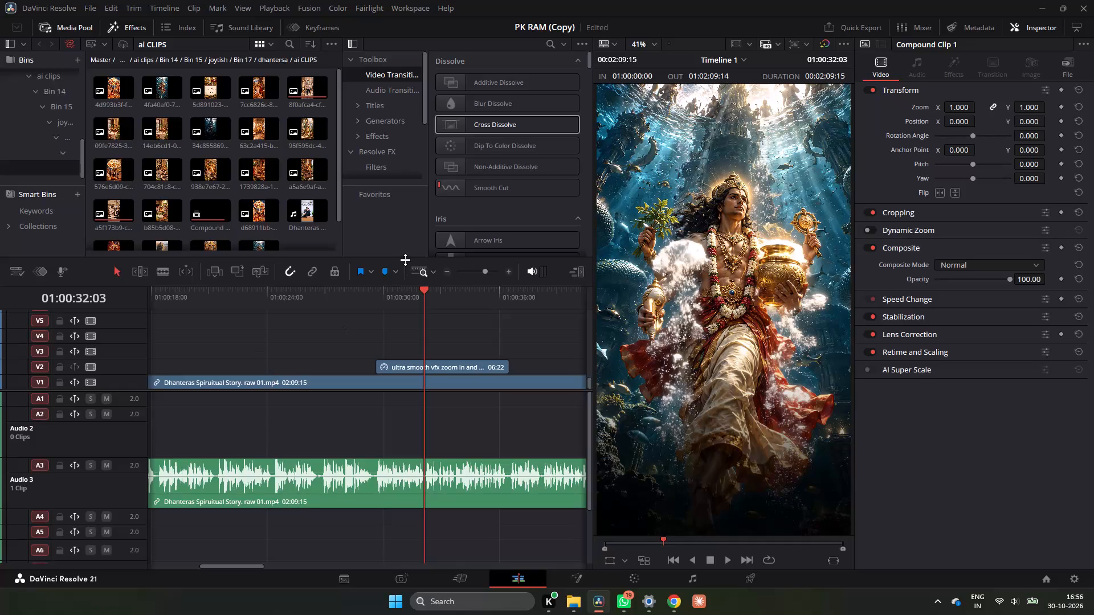
Play from about 01:00:28 through the full "ultra smooth vfx zoom in" clip on V2 to review its transitions with the speaker footage.
click(357, 290)
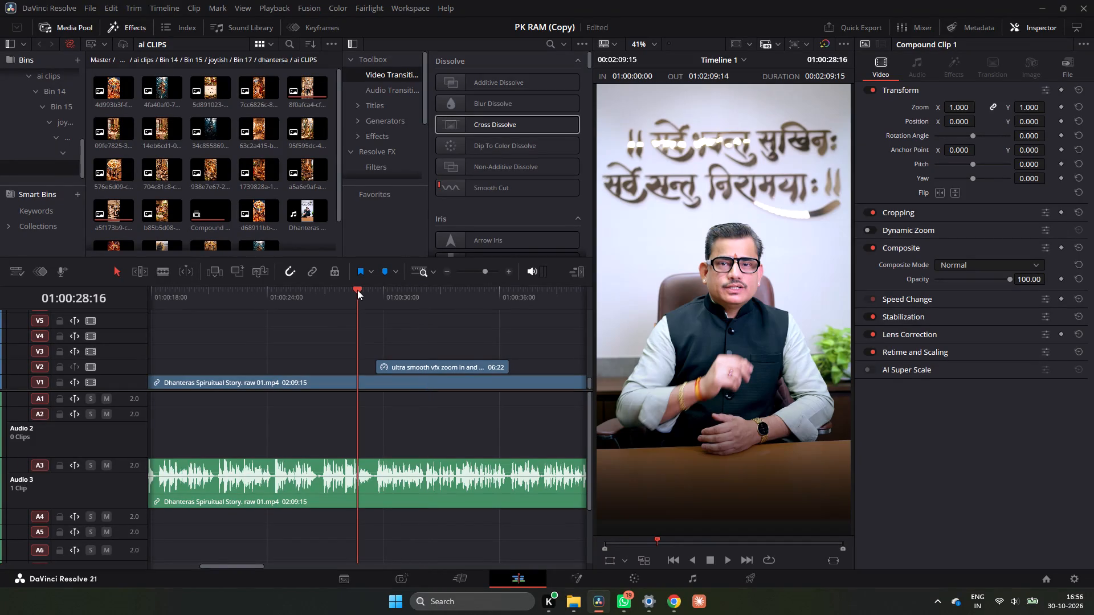
key(space)
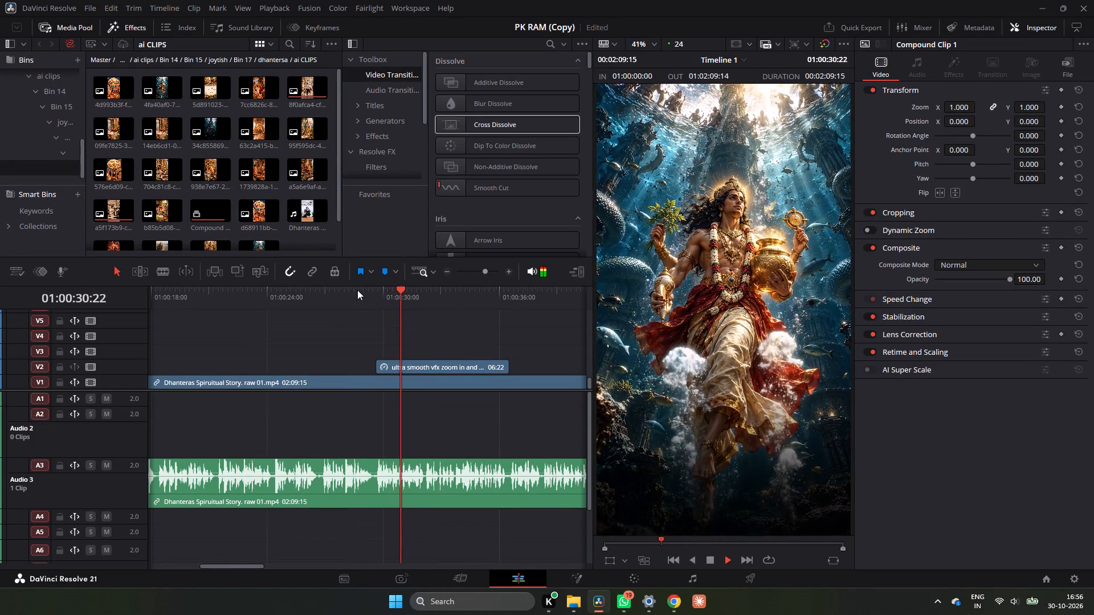
key(space)
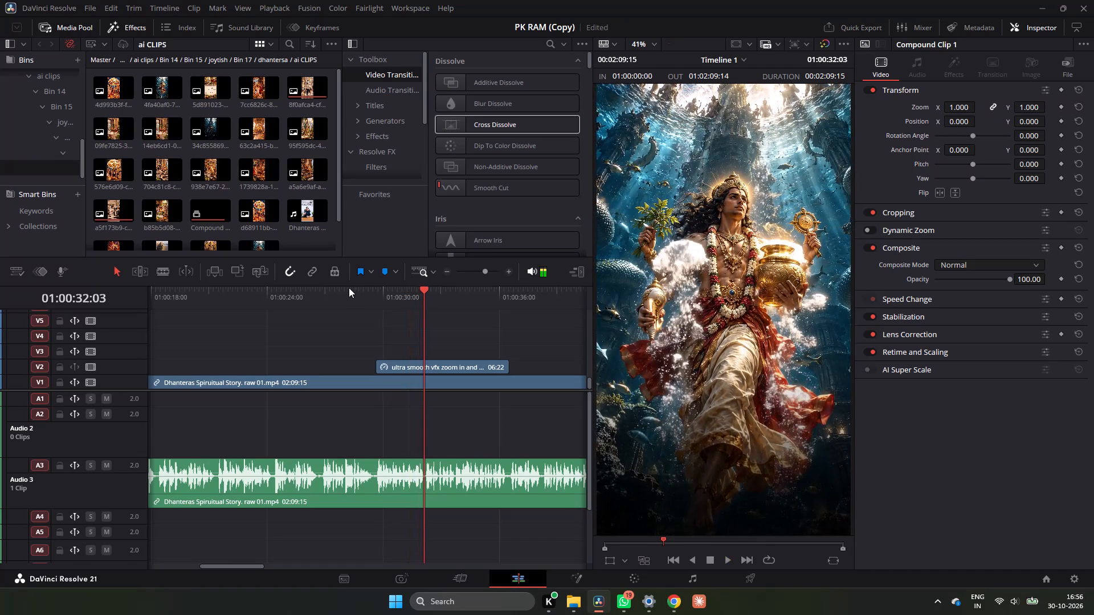
click(350, 297)
key(space)
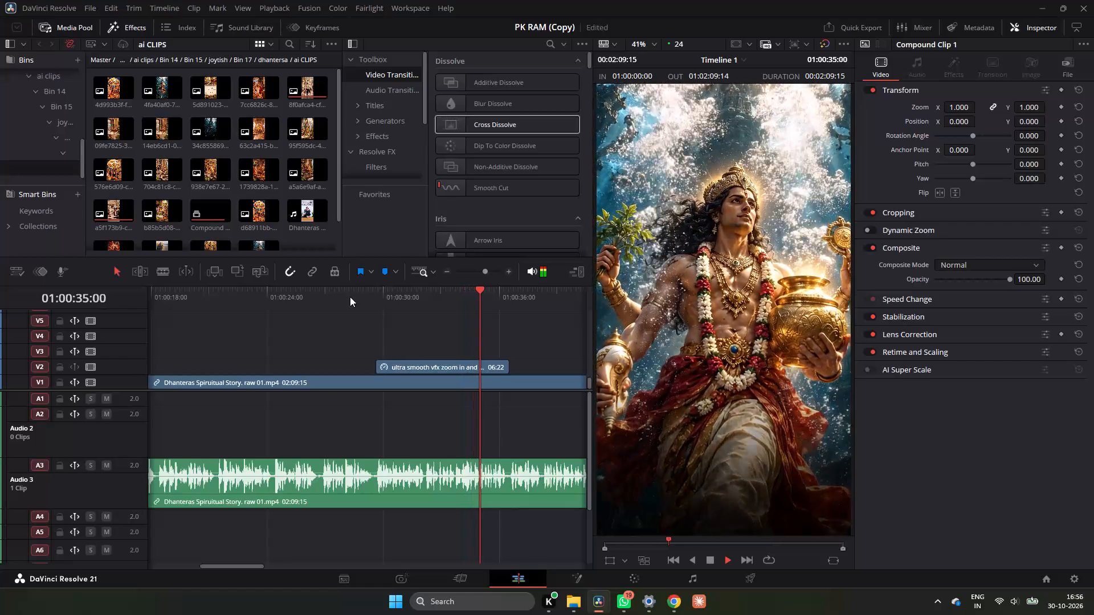
key(space)
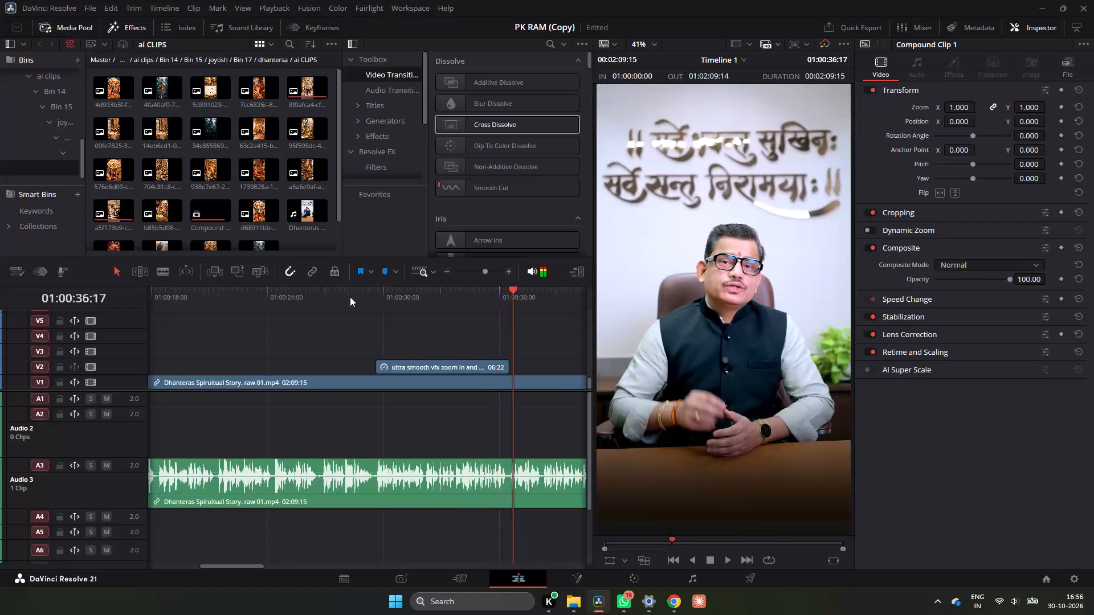
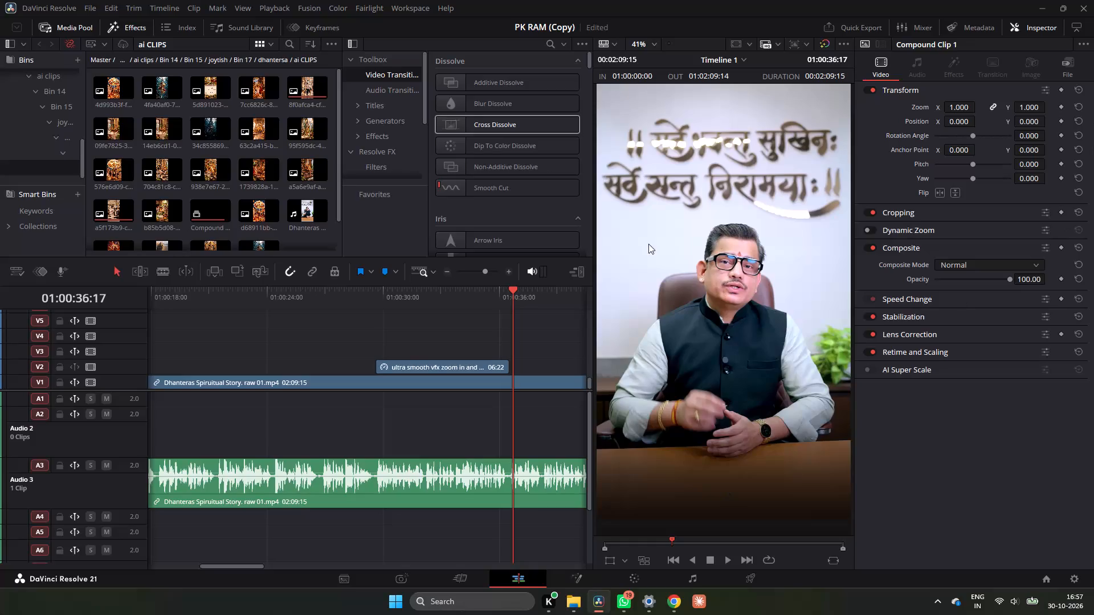
Replay the opening of the "ultra smooth vfx zoom in" clip on V2 from 01:00:29:15 to check its motion up to about 01:00:31.
click(372, 300)
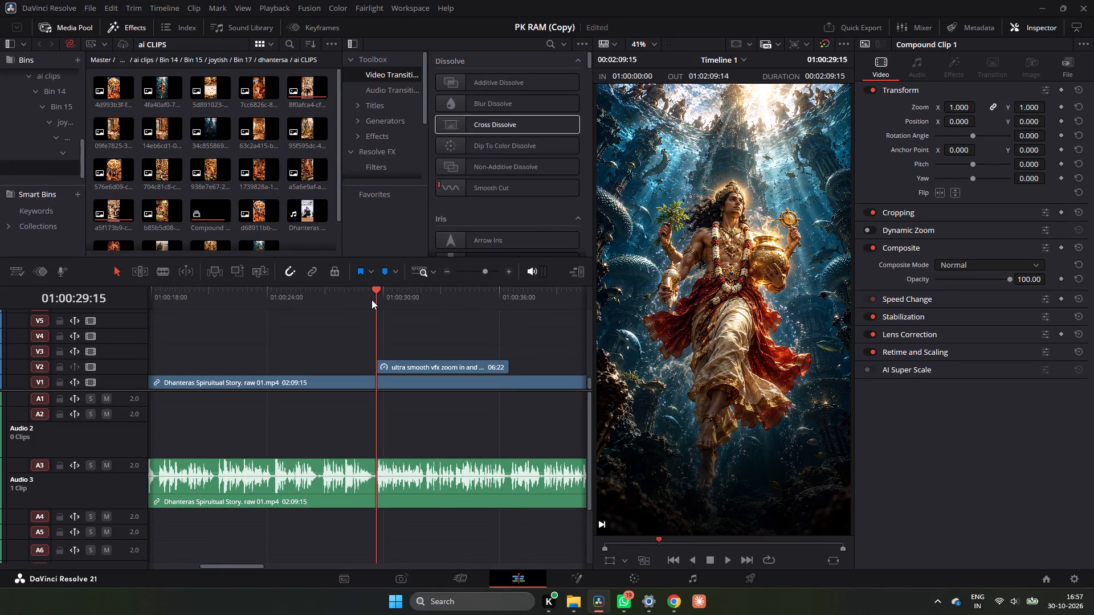
key(space)
key(space)
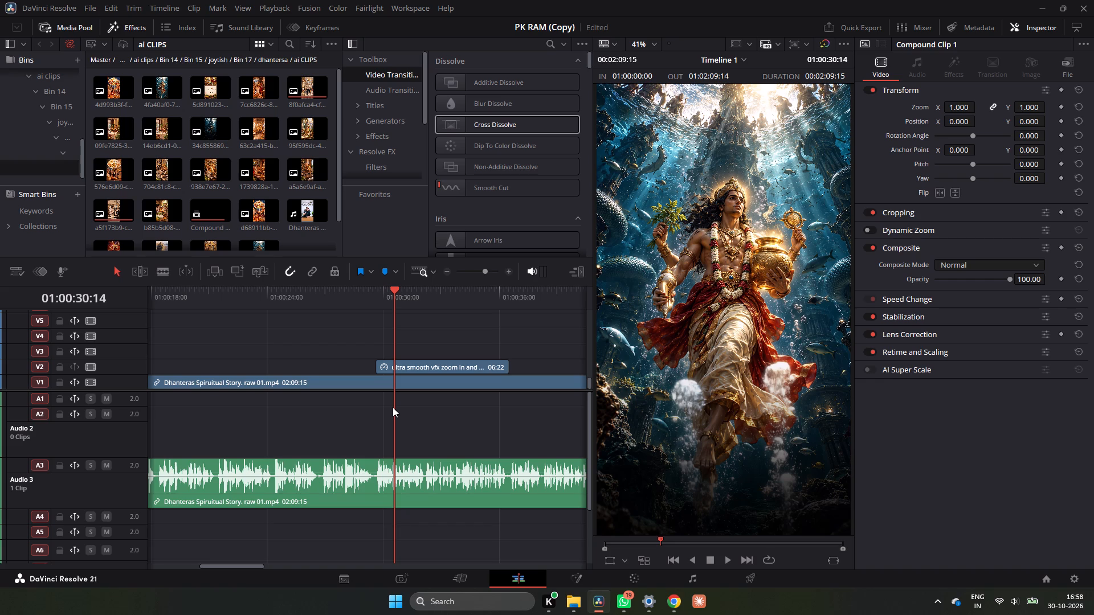
scroll(752, 247, up, 1)
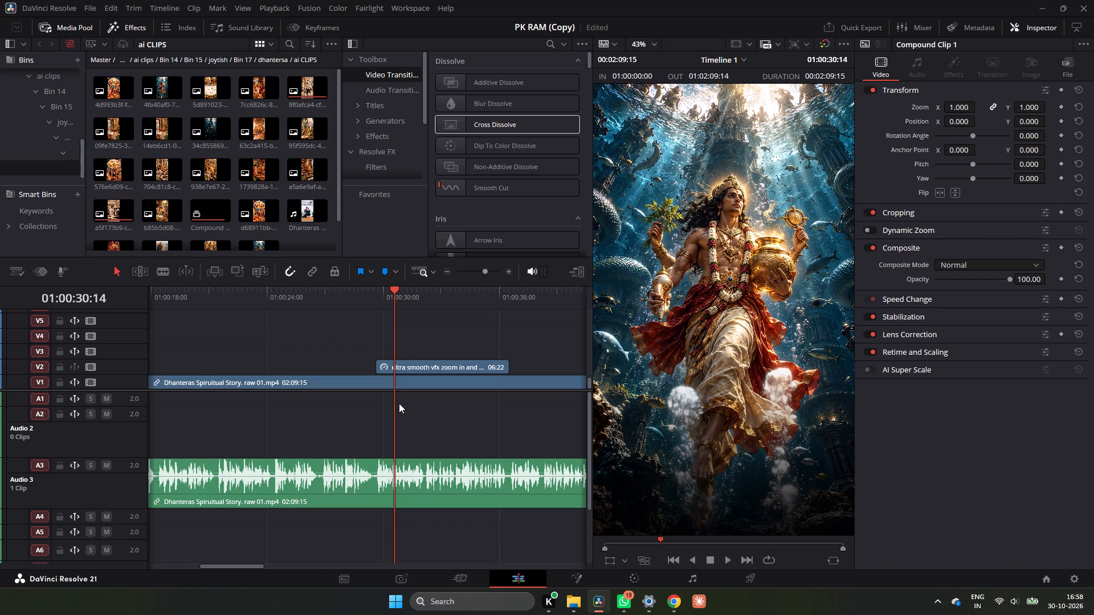
drag(392, 291, 381, 296)
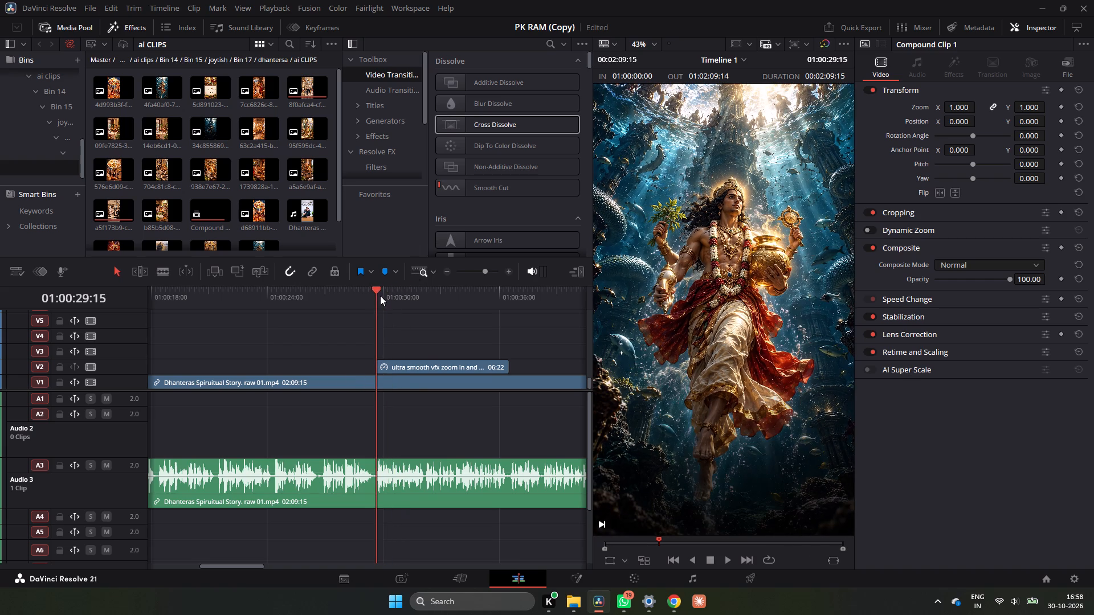
key(space)
key(space)
drag(391, 294, 375, 300)
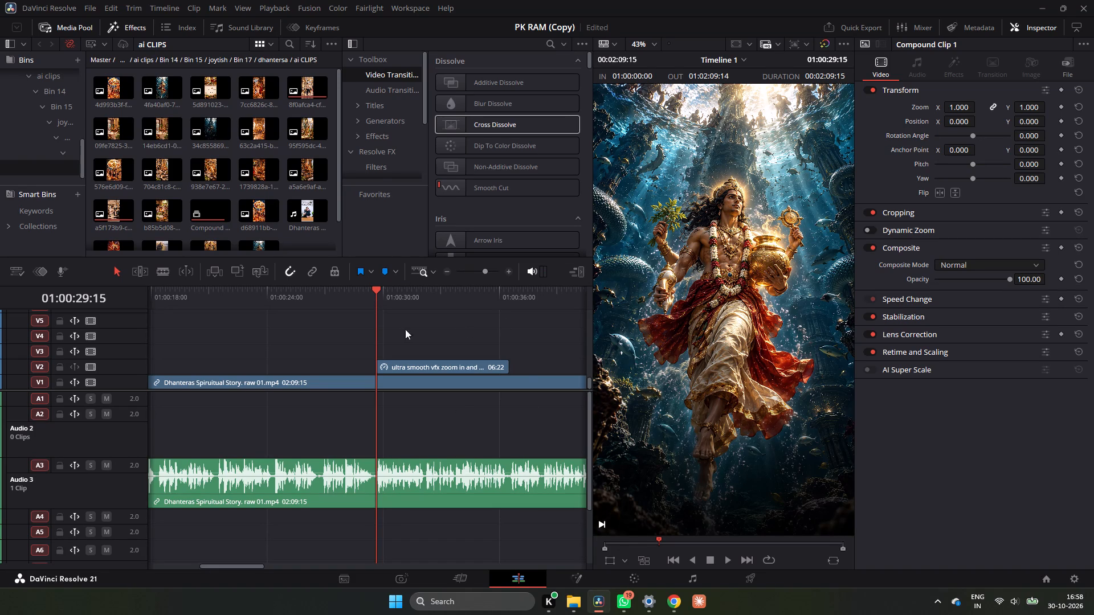
drag(381, 301, 400, 327)
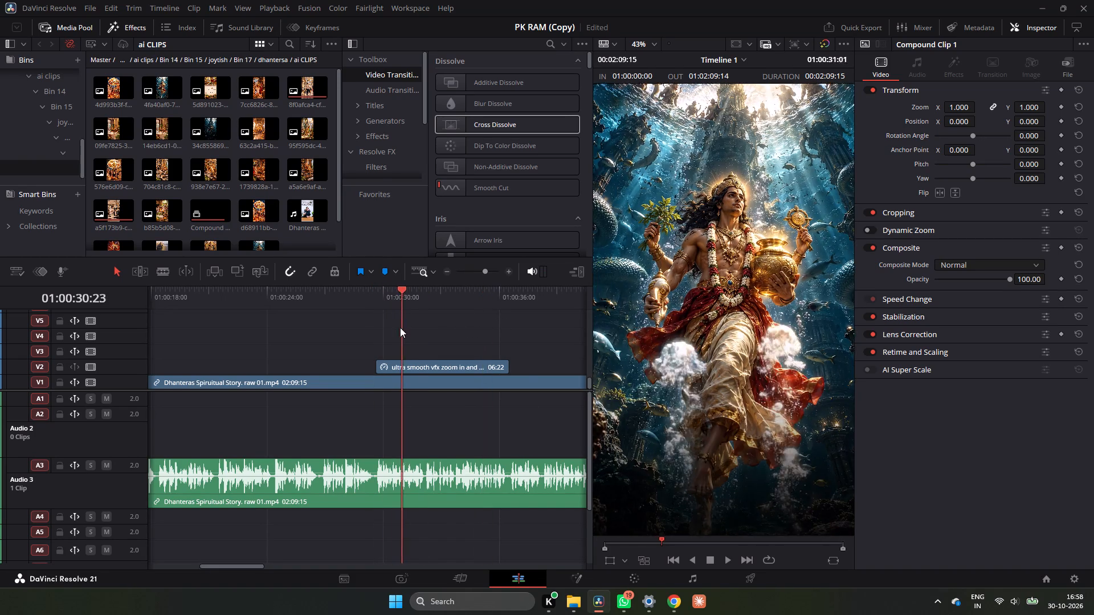
drag(400, 327, 381, 334)
key(space)
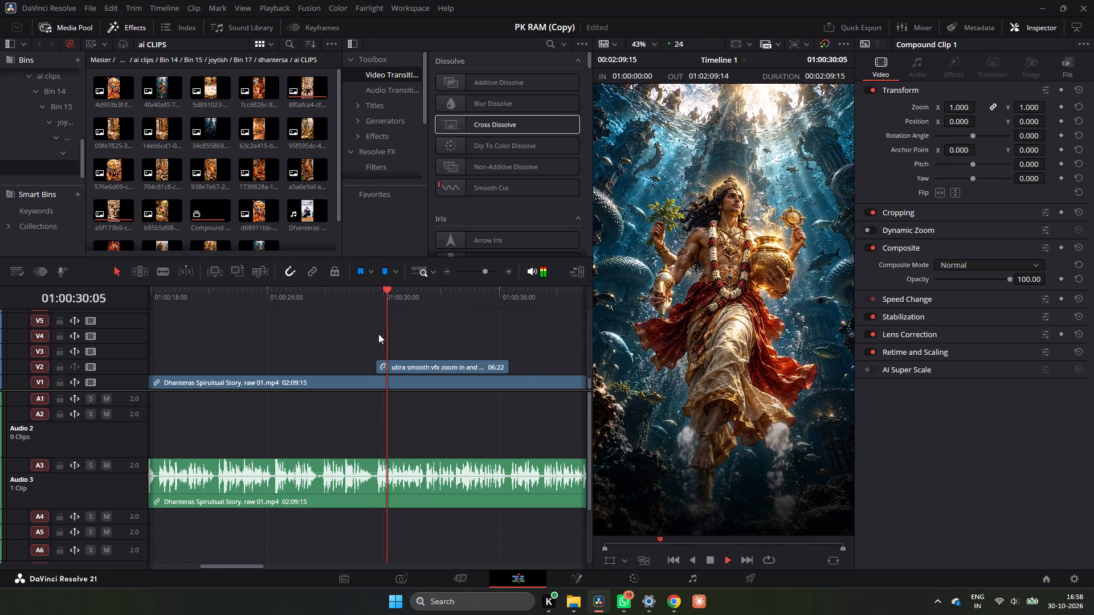
key(space)
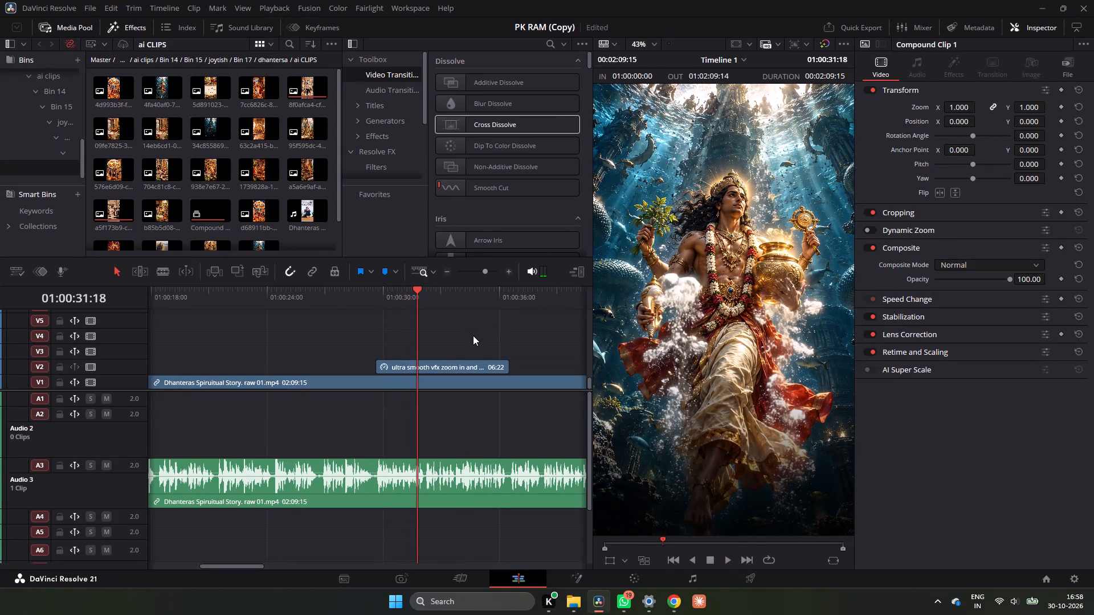
drag(426, 304, 375, 311)
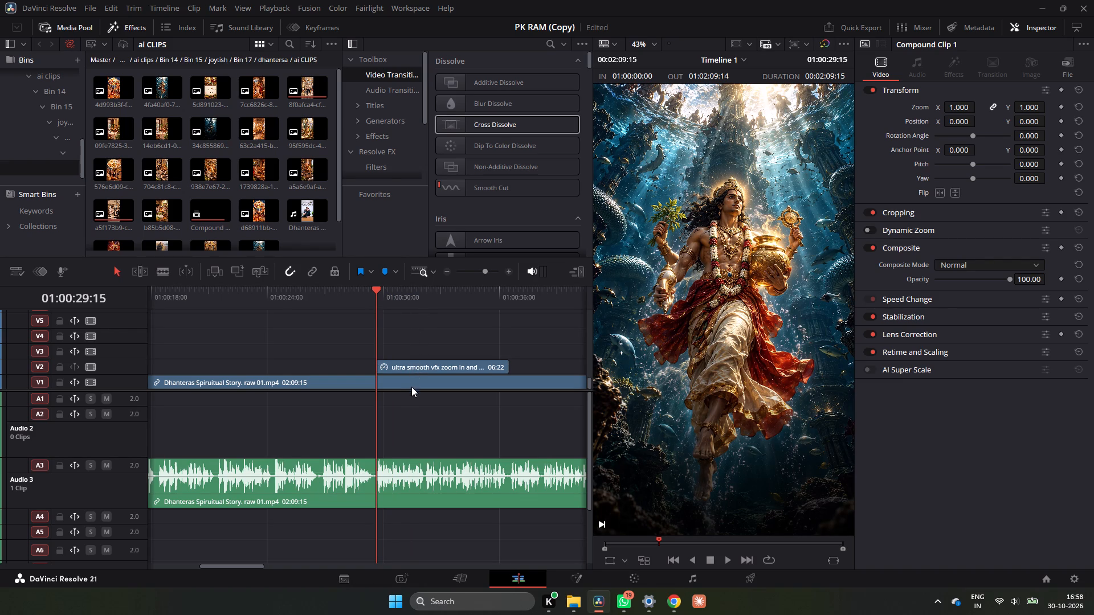
Scrub back and forth through the second half of the V2 zoom-in clip, around 01:00:32 to 01:00:34, to examine the bubbles and zoom.
drag(471, 301, 475, 304)
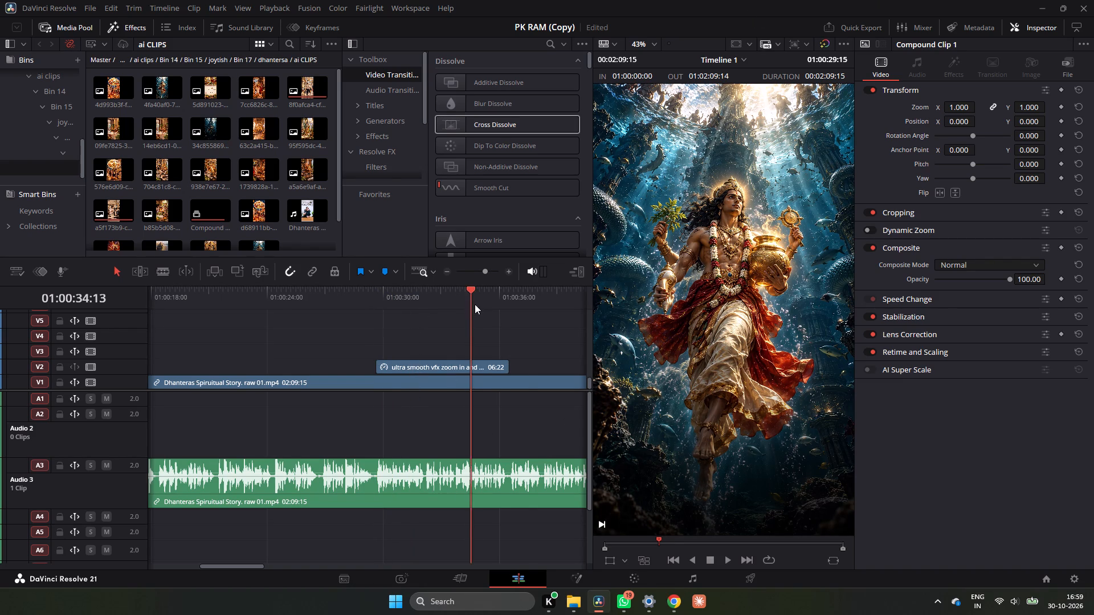
drag(475, 304, 462, 319)
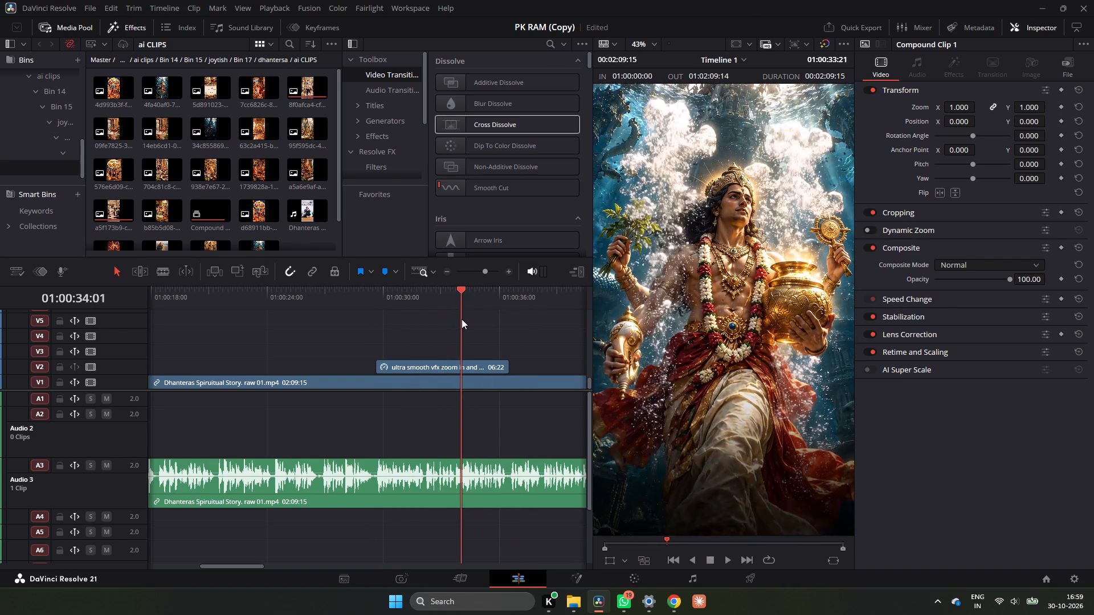
drag(462, 319, 454, 320)
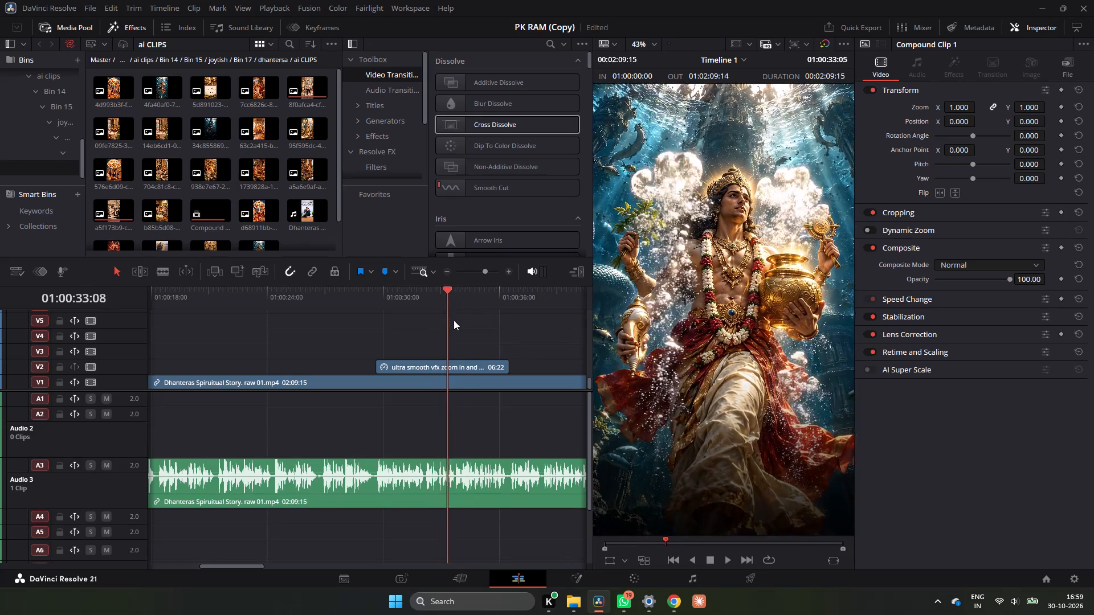
drag(454, 320, 434, 328)
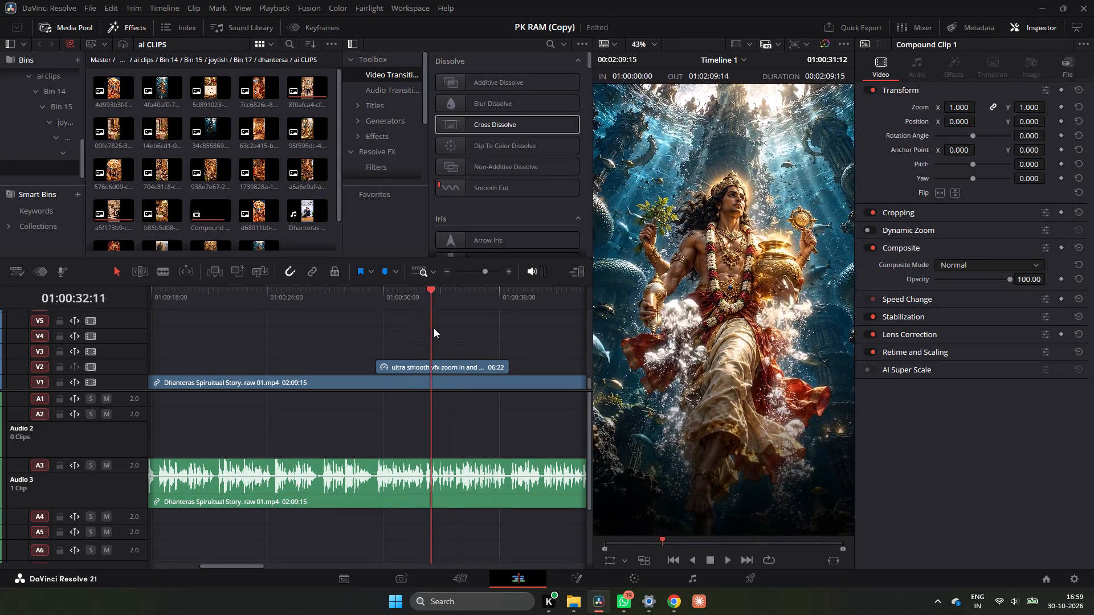
drag(434, 328, 444, 329)
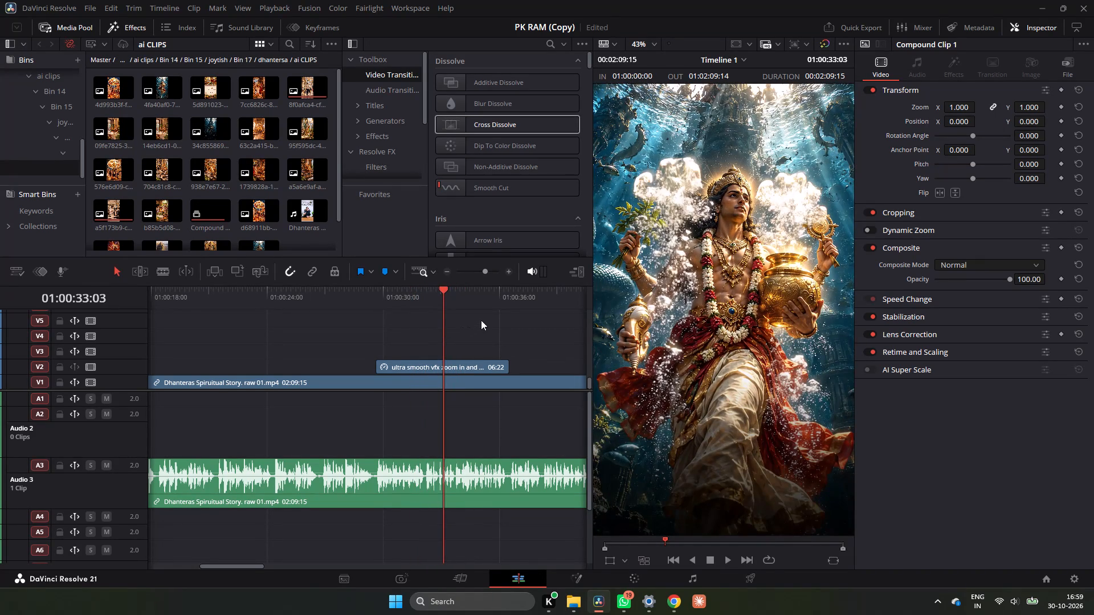
drag(477, 294, 472, 306)
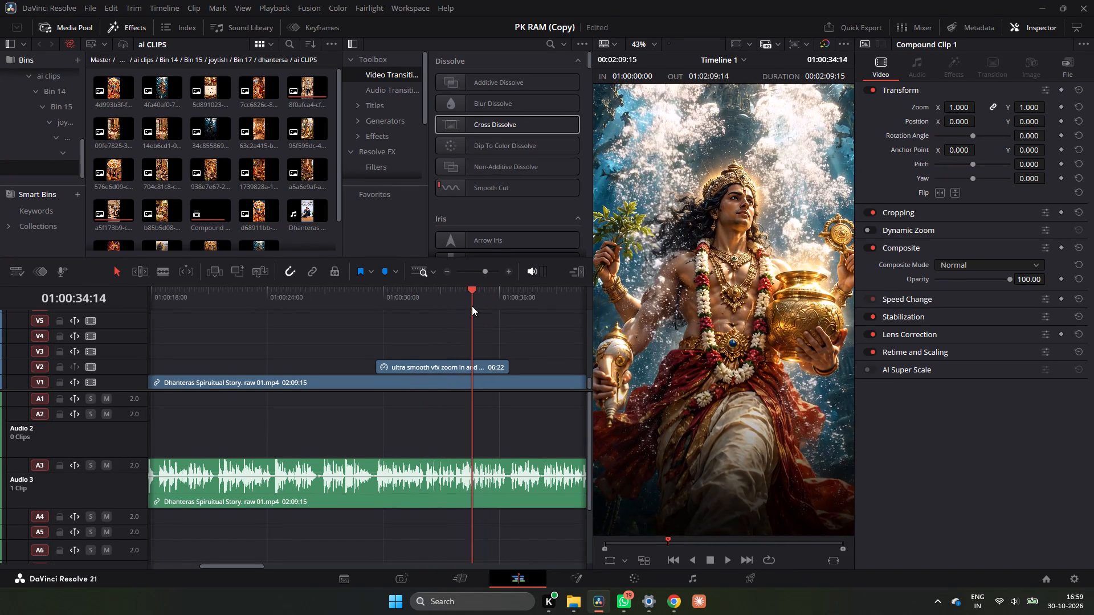
drag(472, 306, 448, 307)
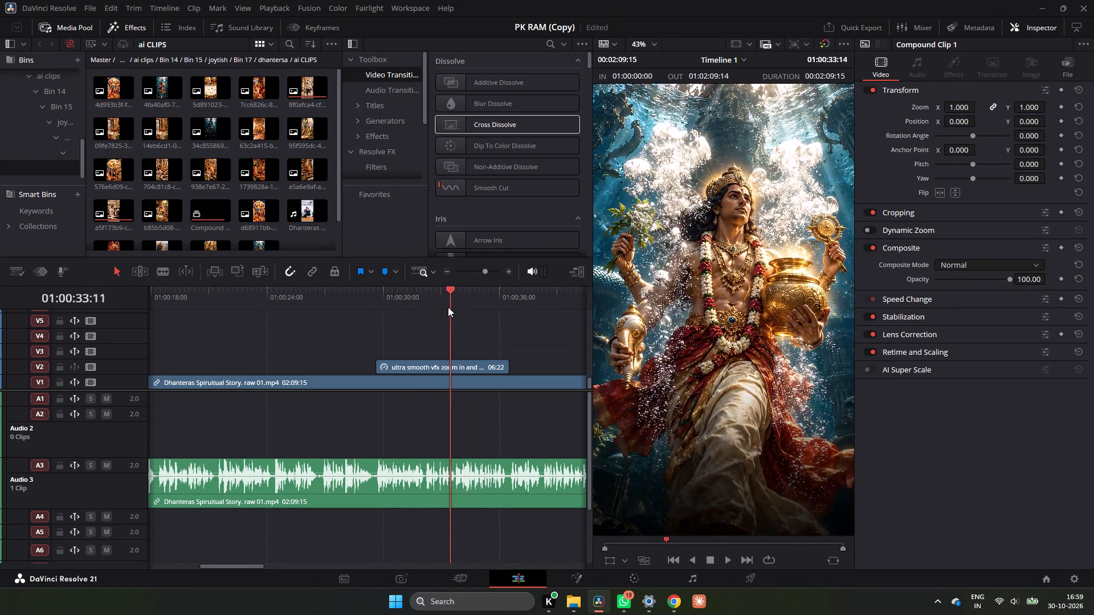
drag(448, 307, 379, 309)
Check the short V2 clip at 01:00:50:10 in the overall timeline and play the zoom-in clip through to 01:00:34:09.
drag(382, 291, 118, 306)
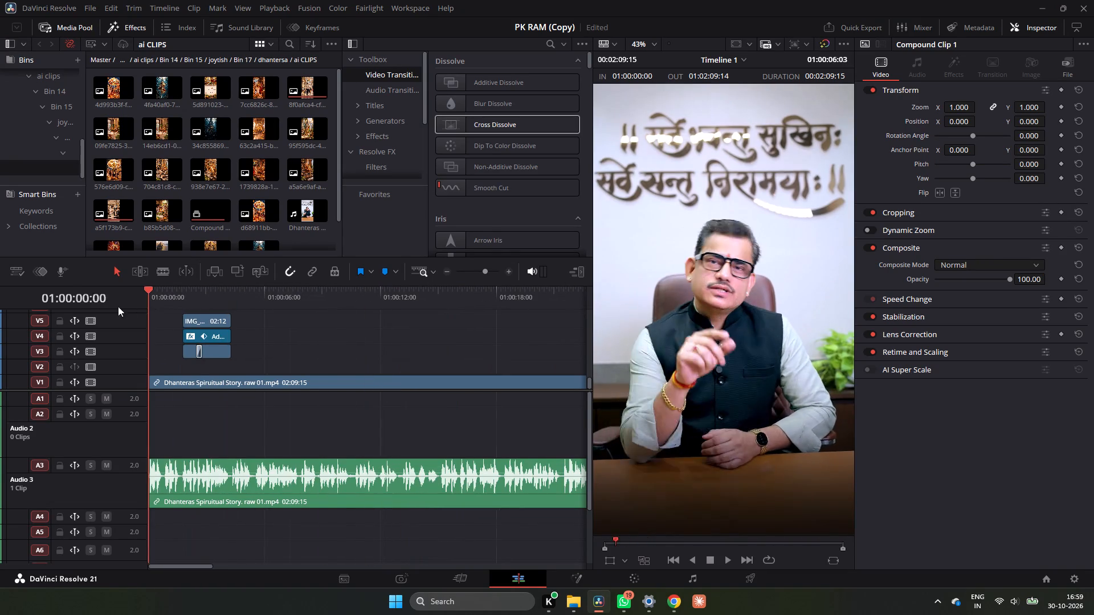
drag(118, 306, 385, 325)
double_click(449, 270)
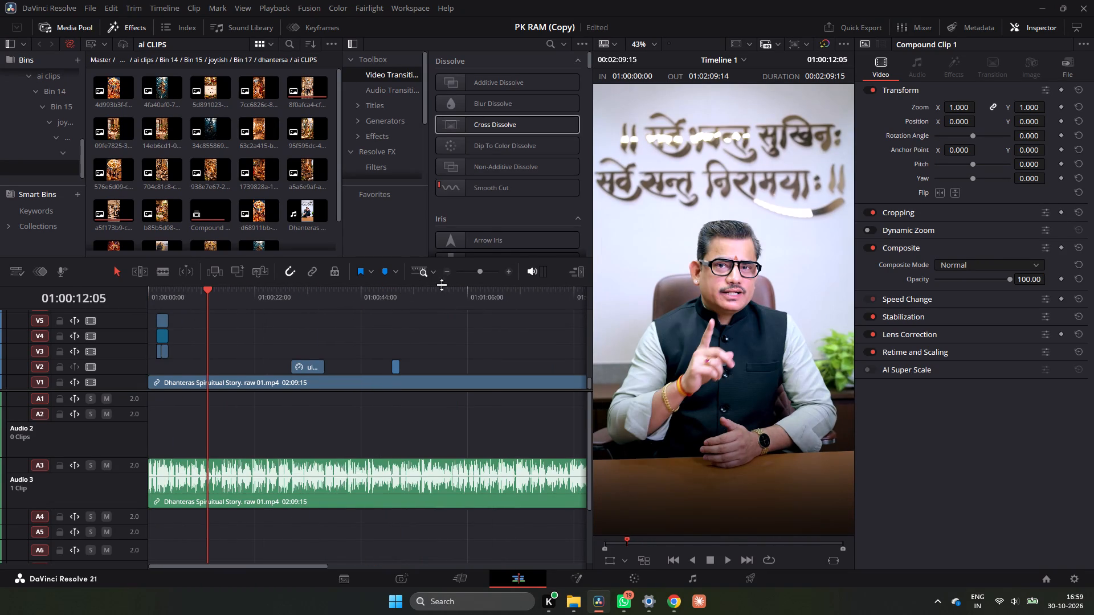
click(407, 289)
click(396, 289)
click(389, 291)
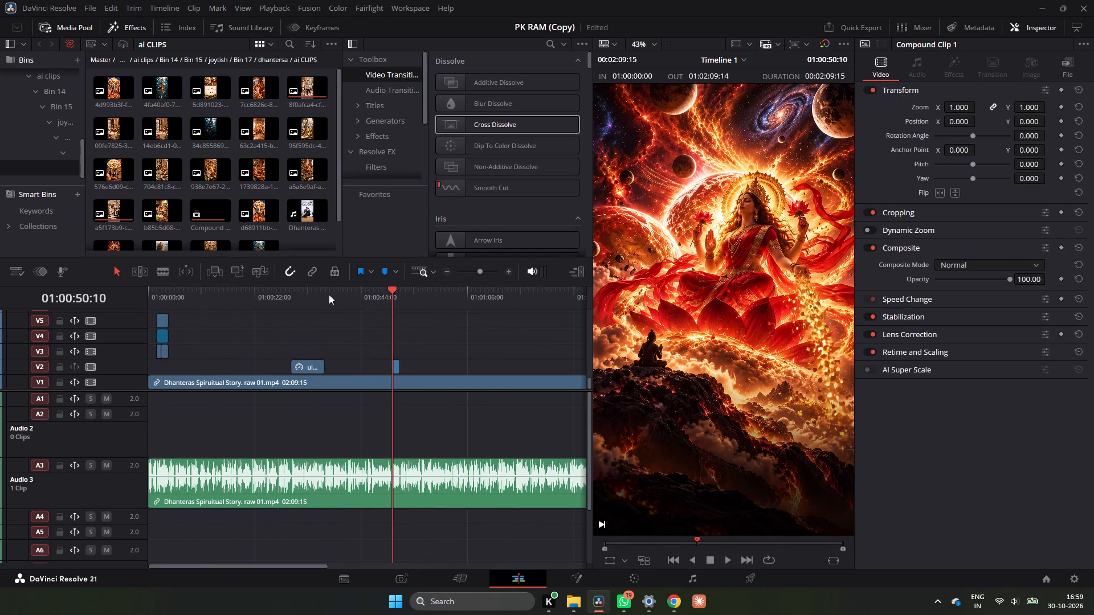
click(288, 296)
key(space)
key(space)
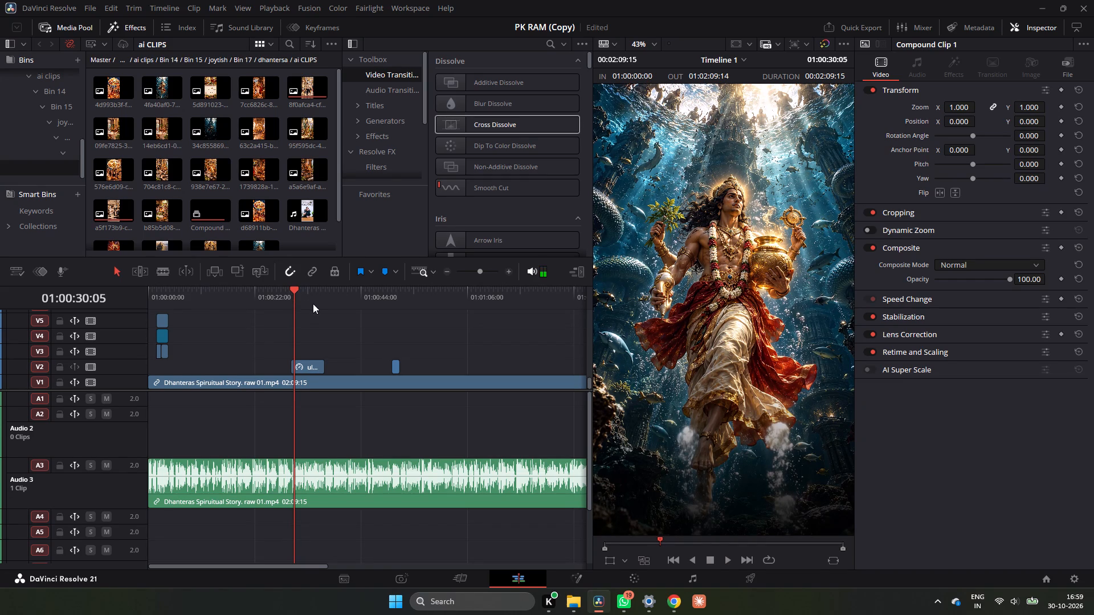
key(space)
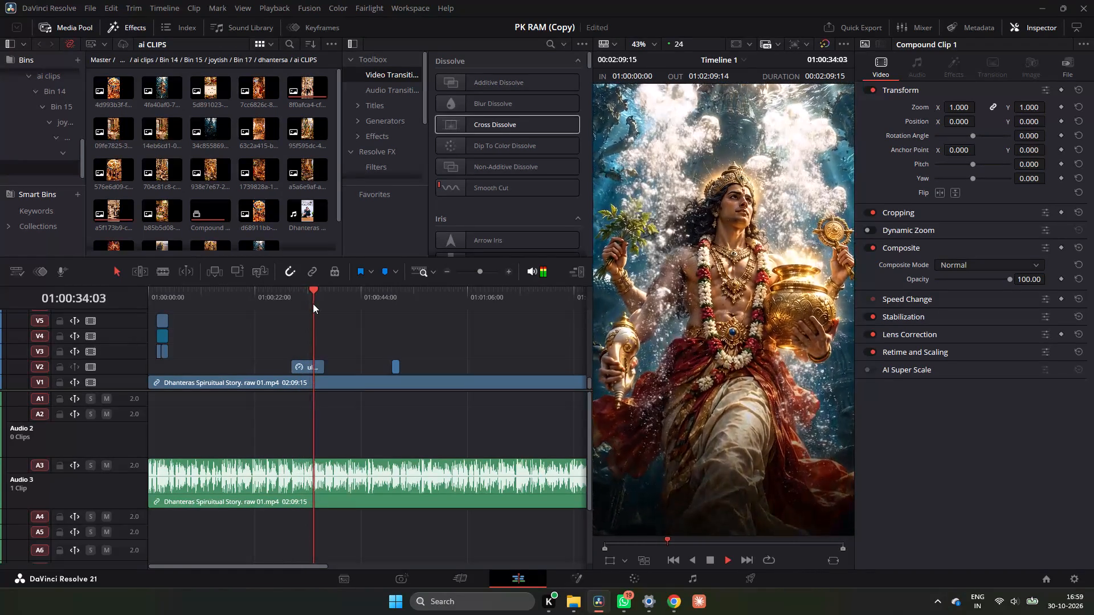
key(space)
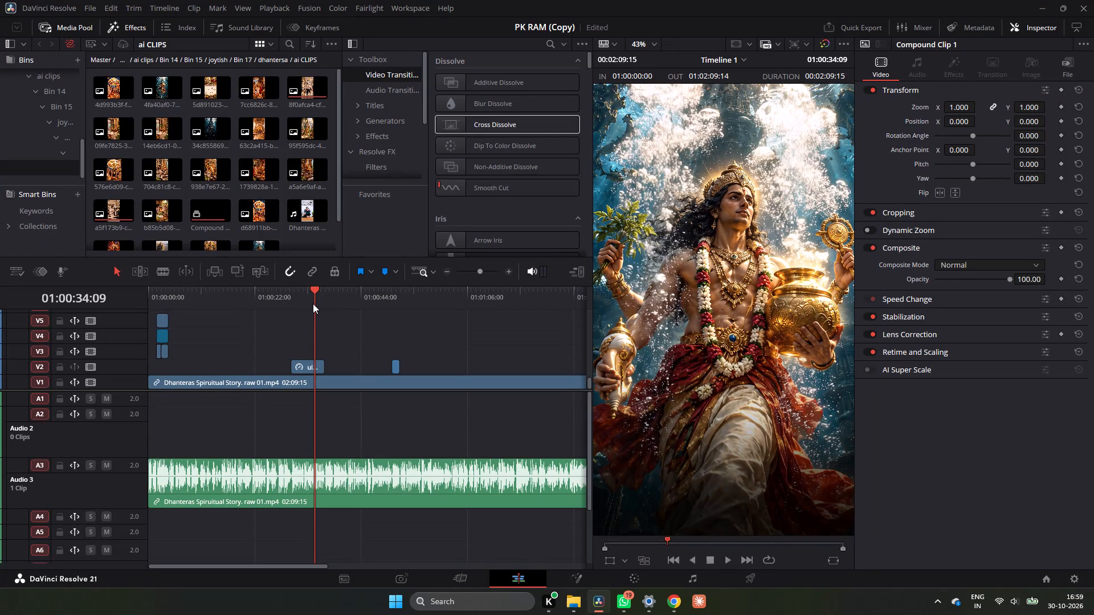
Scrub between the V2 zoom-in clip and the short V2 clip at 01:00:50:10 to examine the speaker-only section between them.
double_click(509, 271)
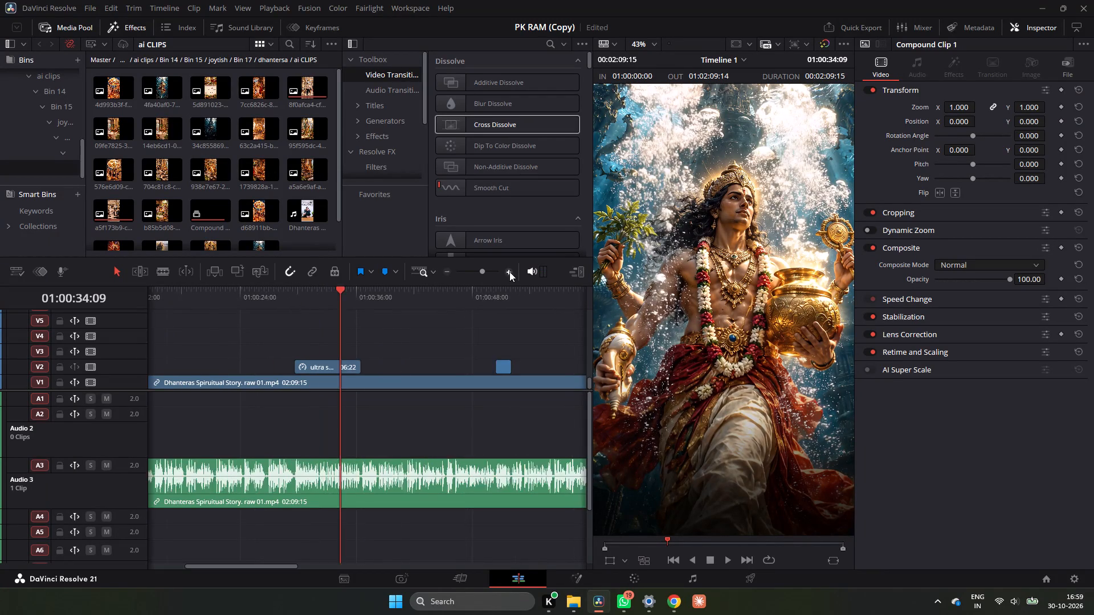
drag(364, 289, 433, 308)
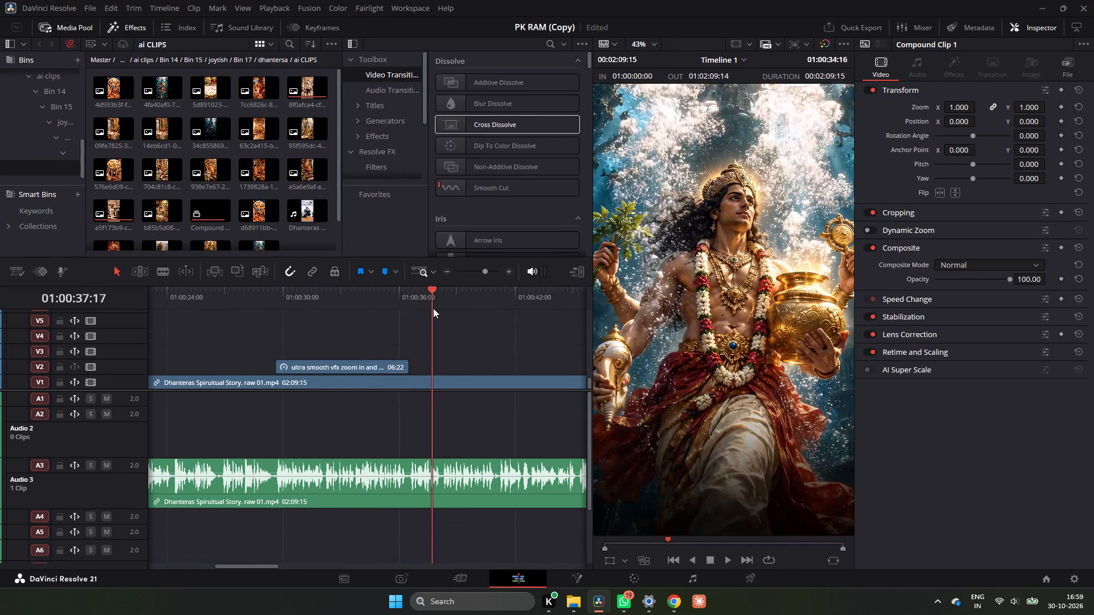
drag(433, 308, 394, 298)
double_click(449, 272)
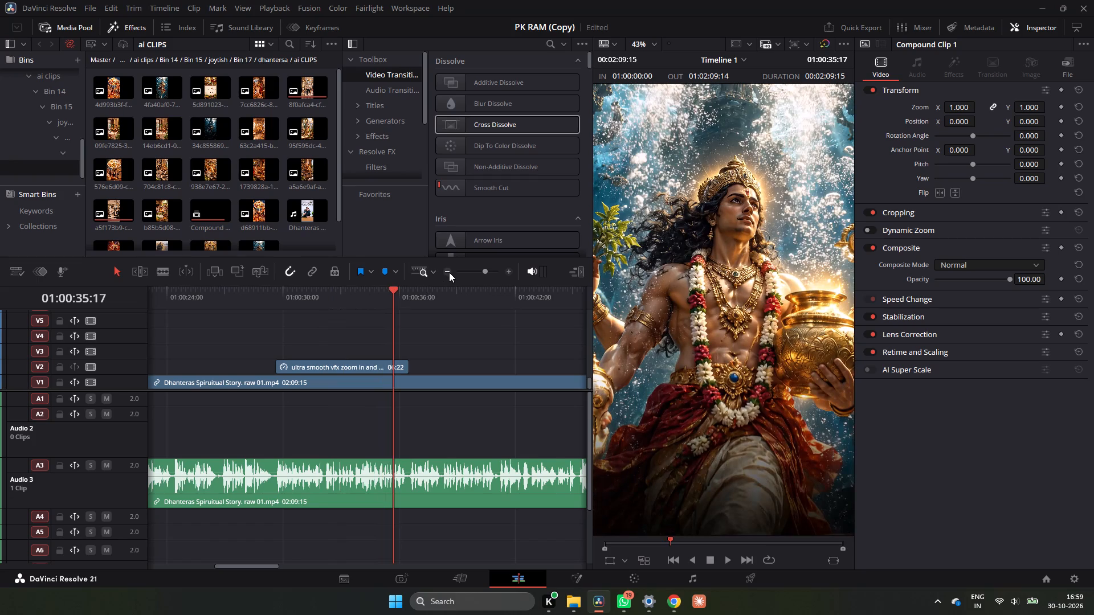
drag(398, 290, 386, 301)
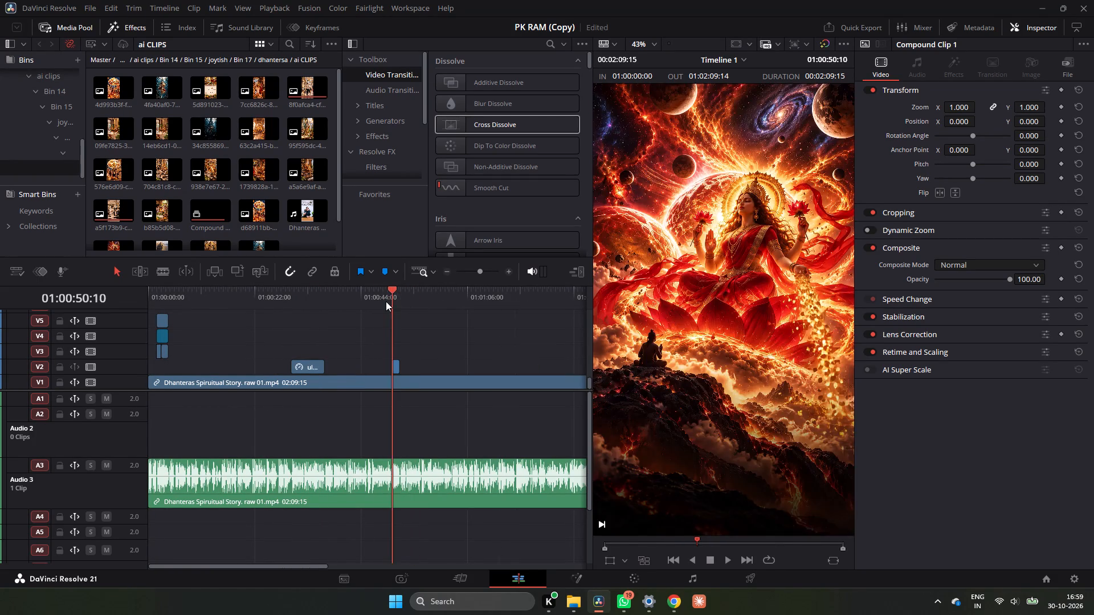
drag(386, 301, 354, 307)
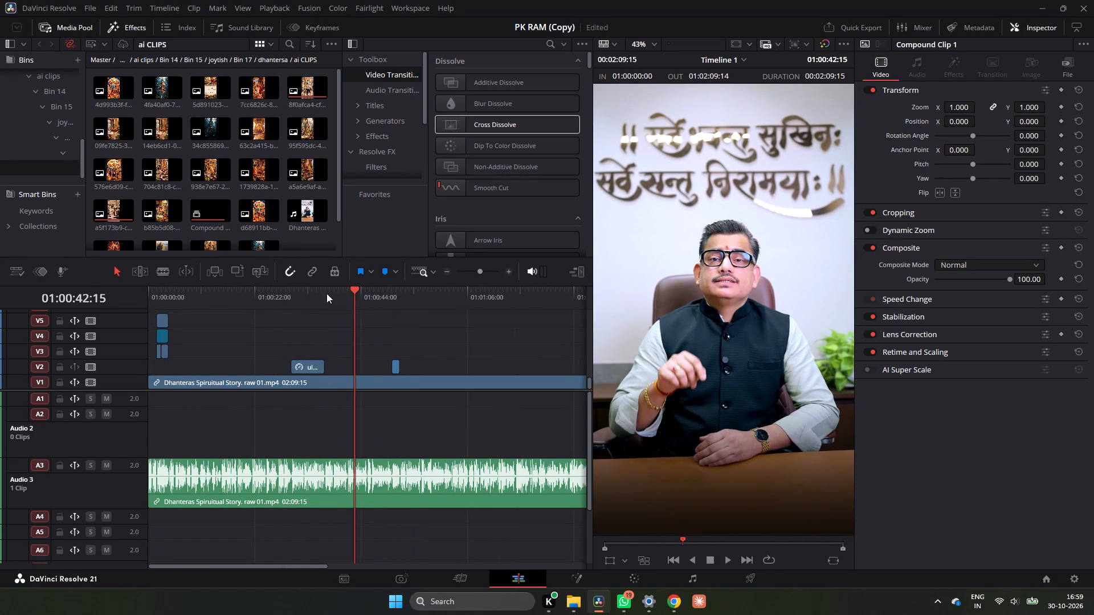
drag(326, 293, 295, 303)
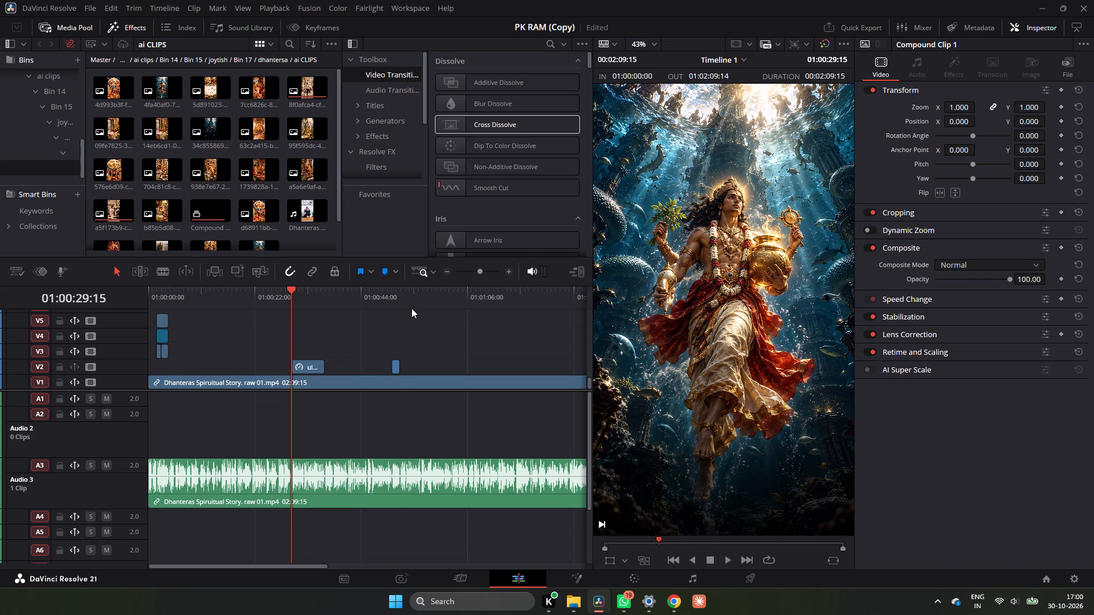
drag(403, 302, 295, 315)
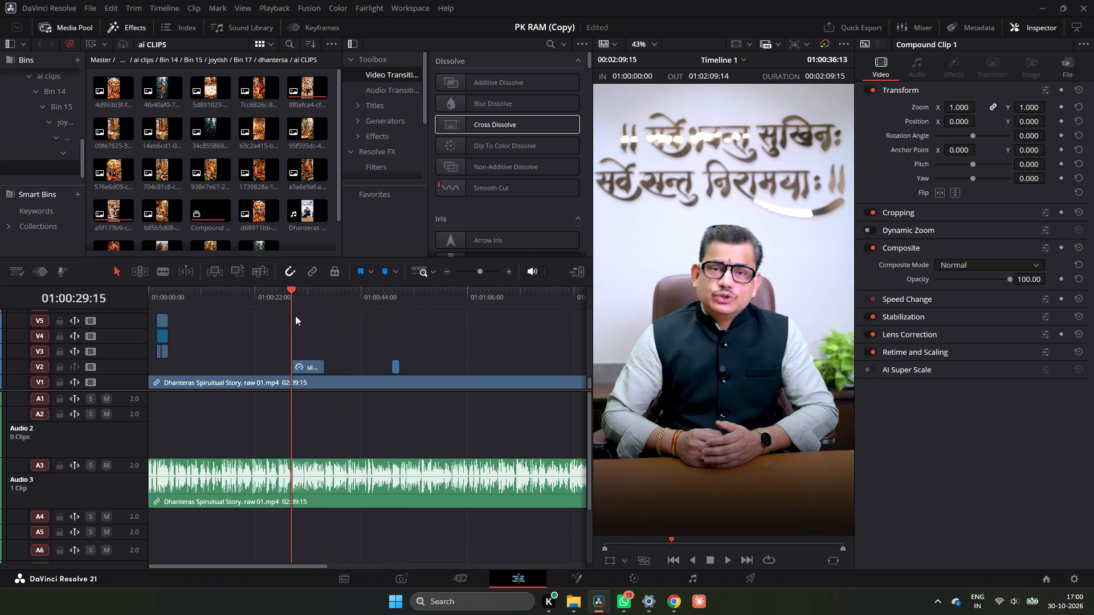
drag(295, 315, 320, 315)
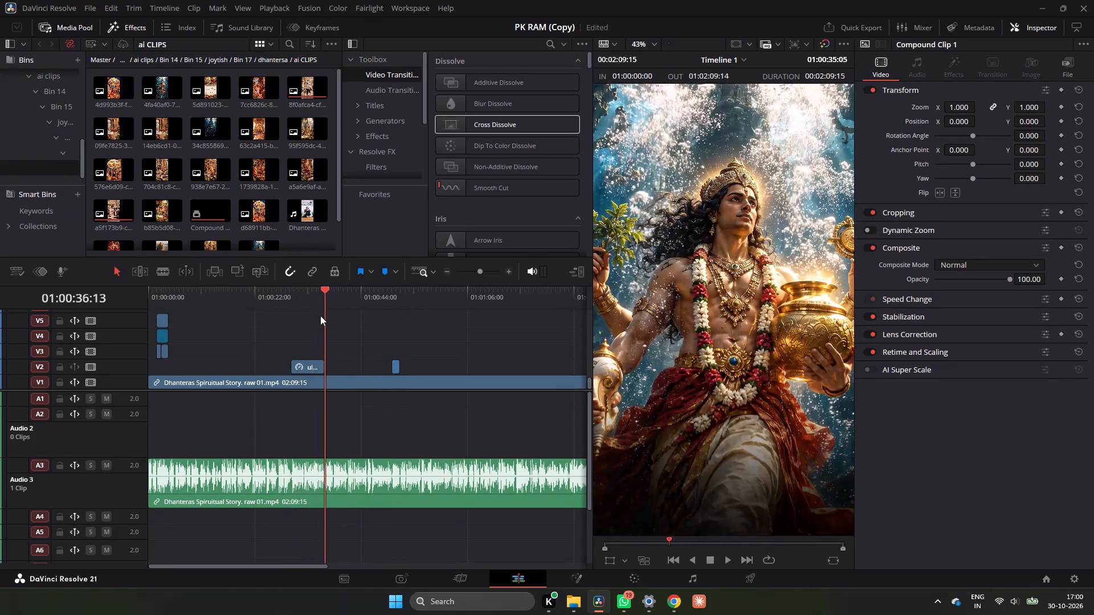
drag(320, 315, 296, 318)
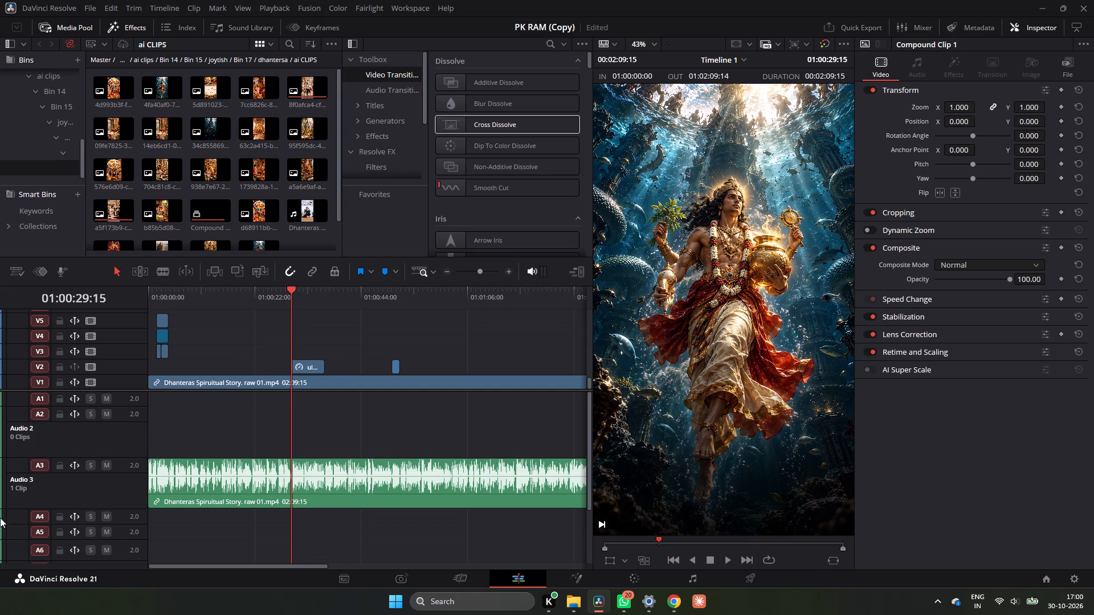
Play the speaker footage following the V2 zoom-in clip from 01:00:36:13 to 01:00:38:07, after checking the short clip at 01:00:50:10.
click(395, 298)
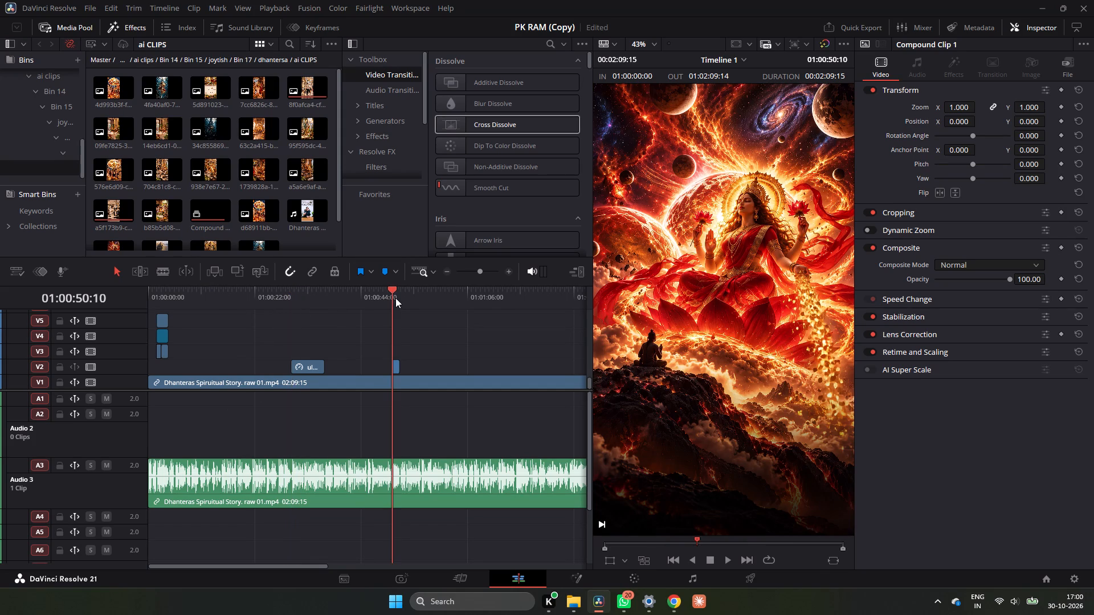
click(318, 296)
click(321, 294)
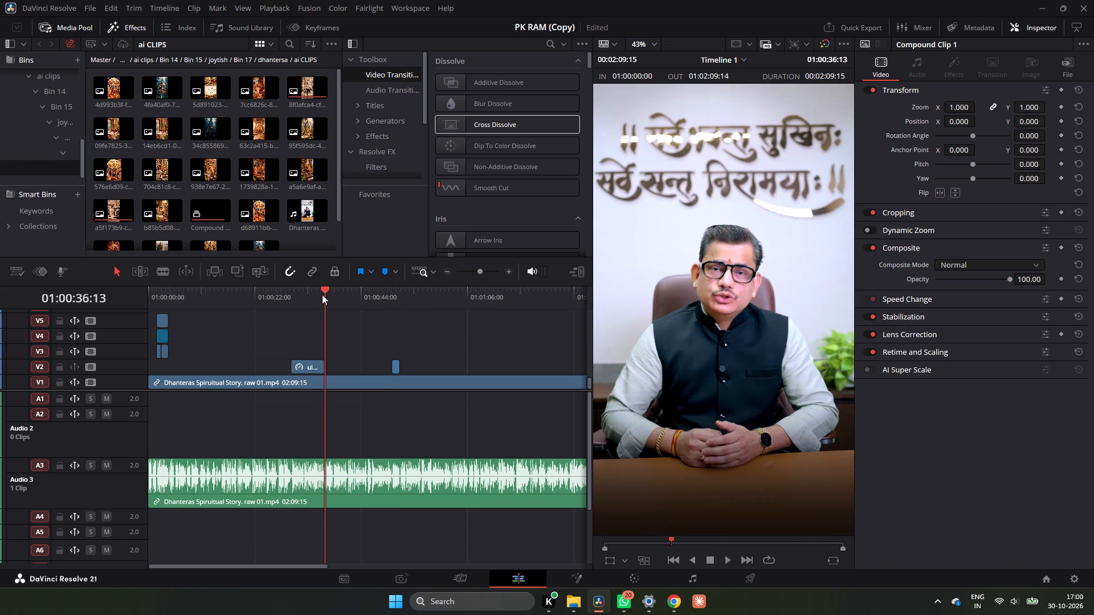
key(space)
key(space)
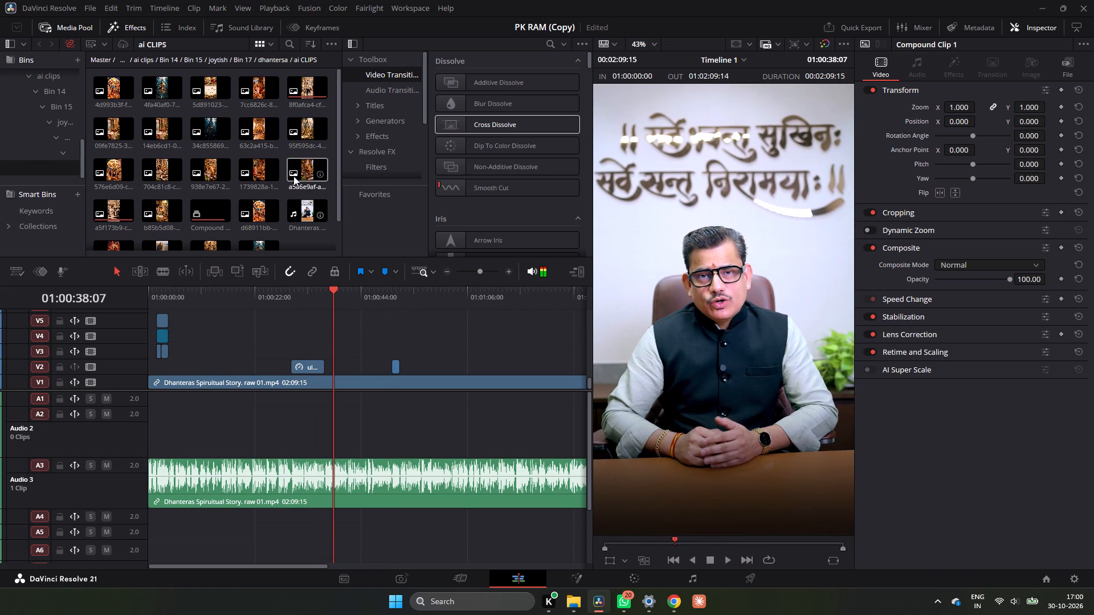
Place the AI still of the four-armed deity holding a golden pot (95f595dc) on V2 directly after the zoom-in clip and preview it.
scroll(285, 219, down, 4)
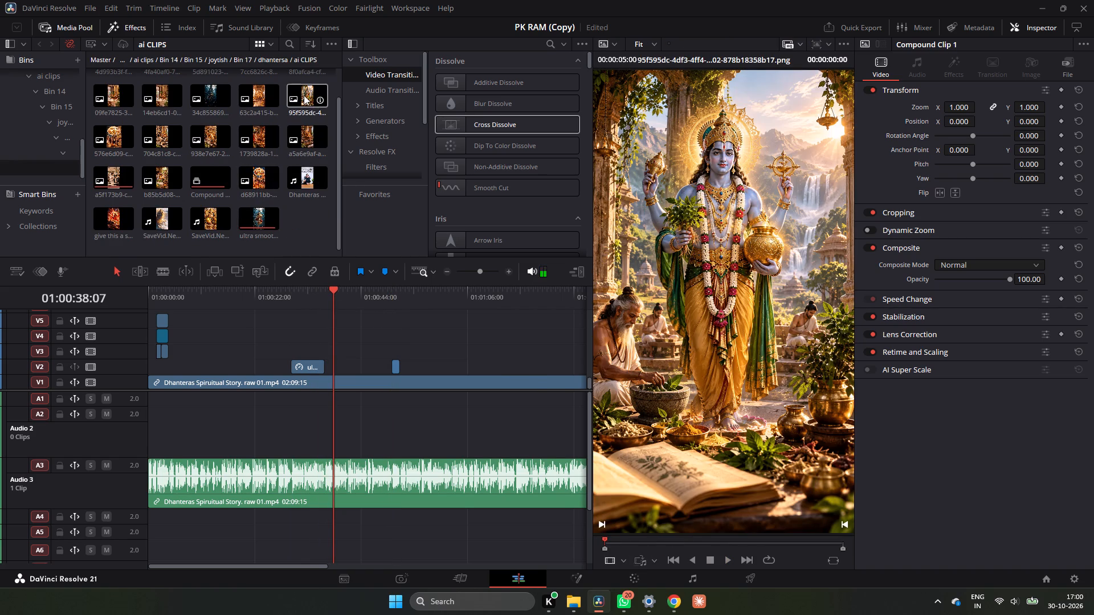
drag(309, 88, 330, 366)
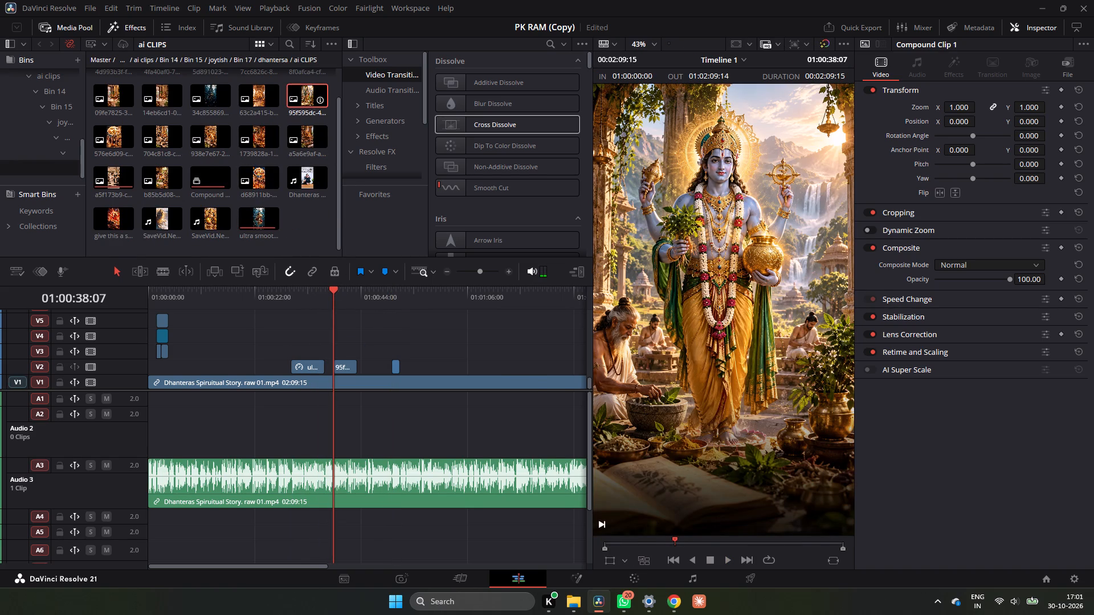
drag(330, 366, 327, 366)
click(317, 292)
key(space)
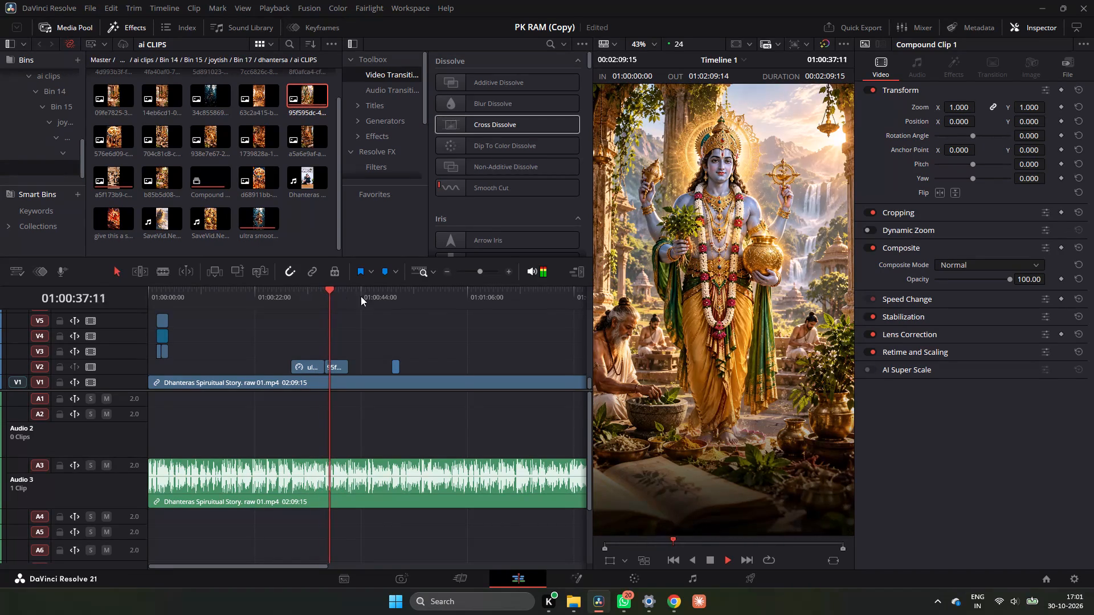
key(space)
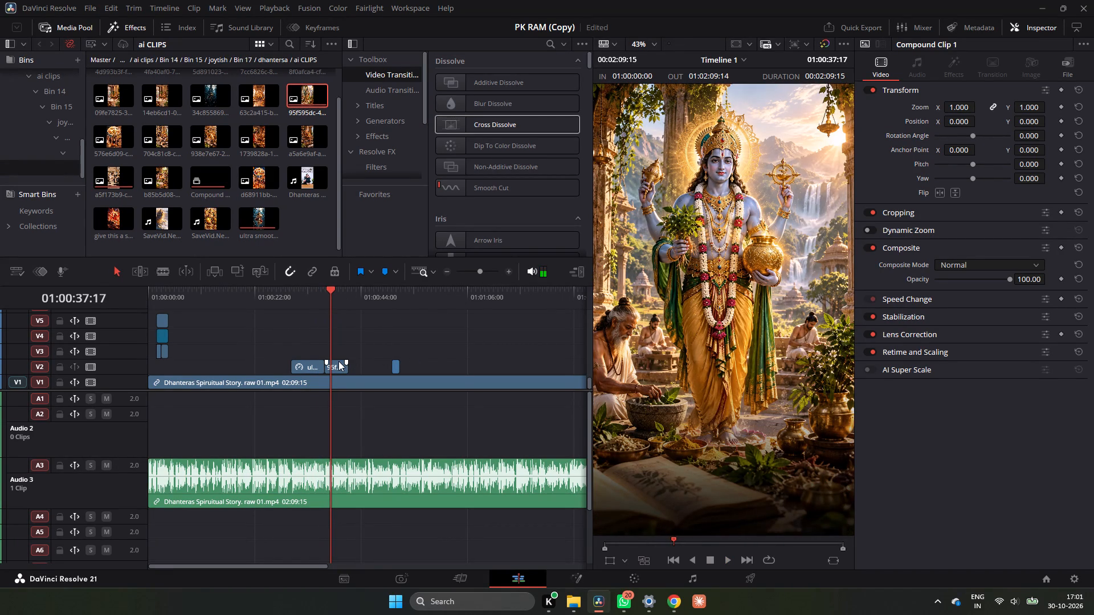
Duplicate the opening adjustment clip from V4 onto V3 above the deity still and extend it to the still's end.
click(166, 337)
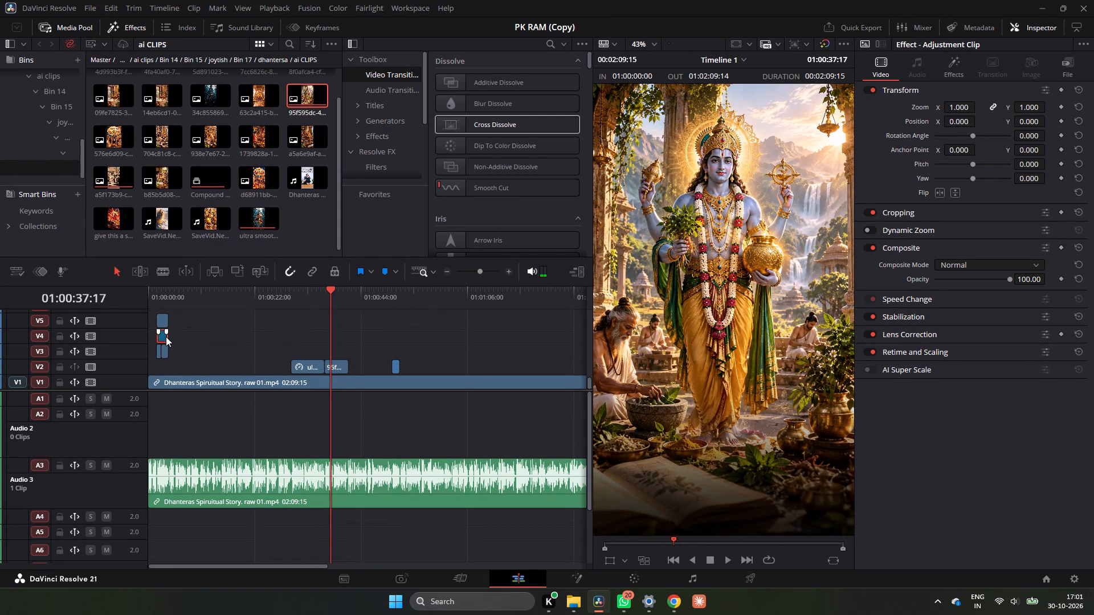
alt+drag(164, 337, 336, 348)
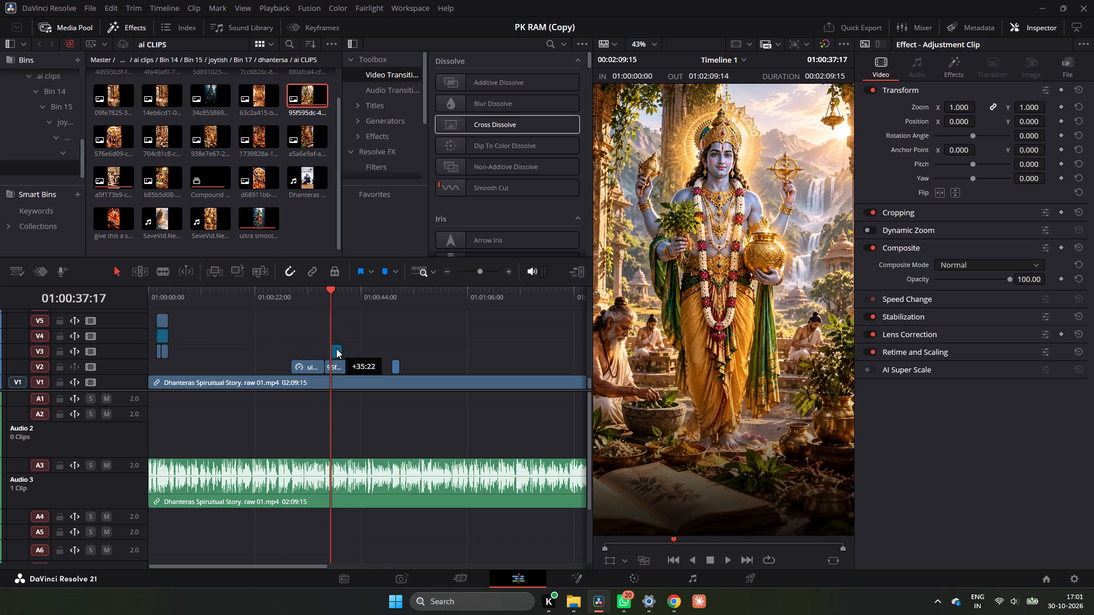
alt+drag(336, 348, 334, 351)
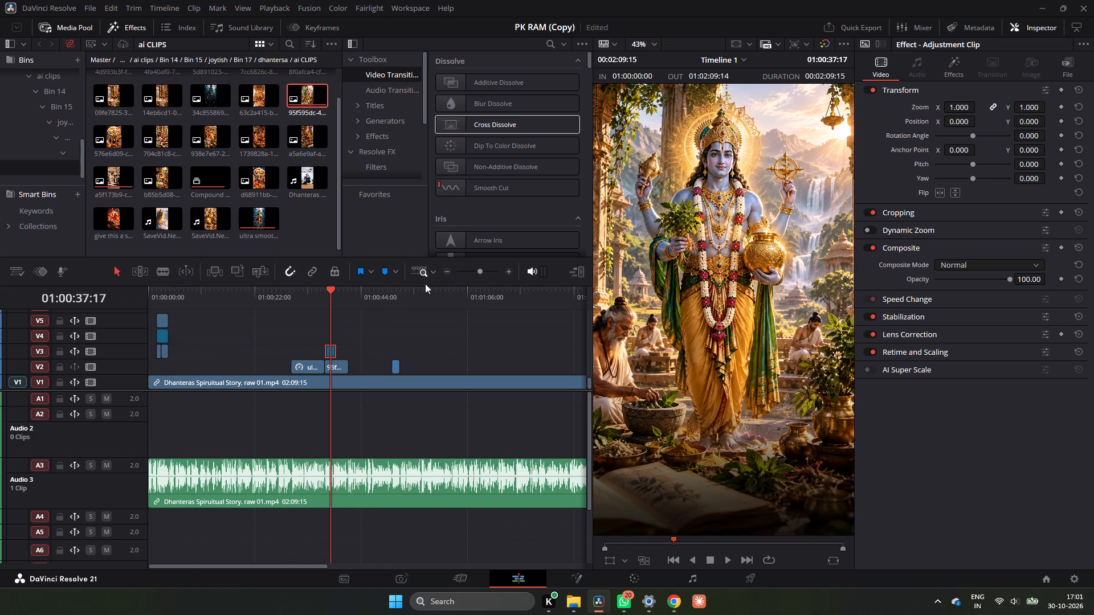
click(504, 271)
drag(359, 354, 418, 358)
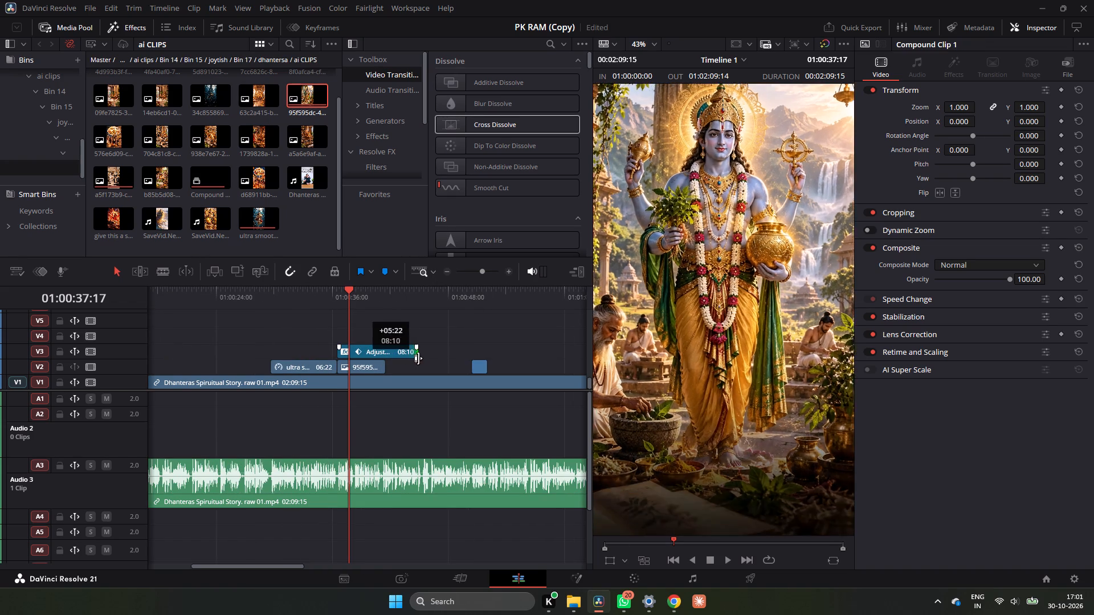
drag(418, 358, 381, 365)
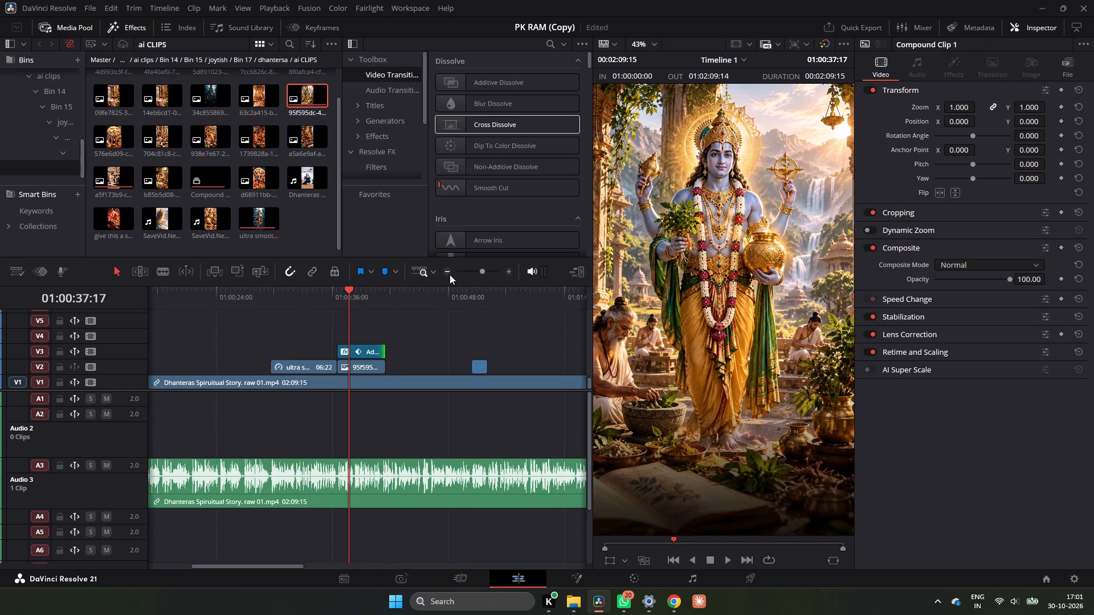
Duplicate the IMG_8070.MP4 overlay from V5 onto V4 above the new adjustment clip, extend it to 05:00, and play the stacked section.
double_click(448, 274)
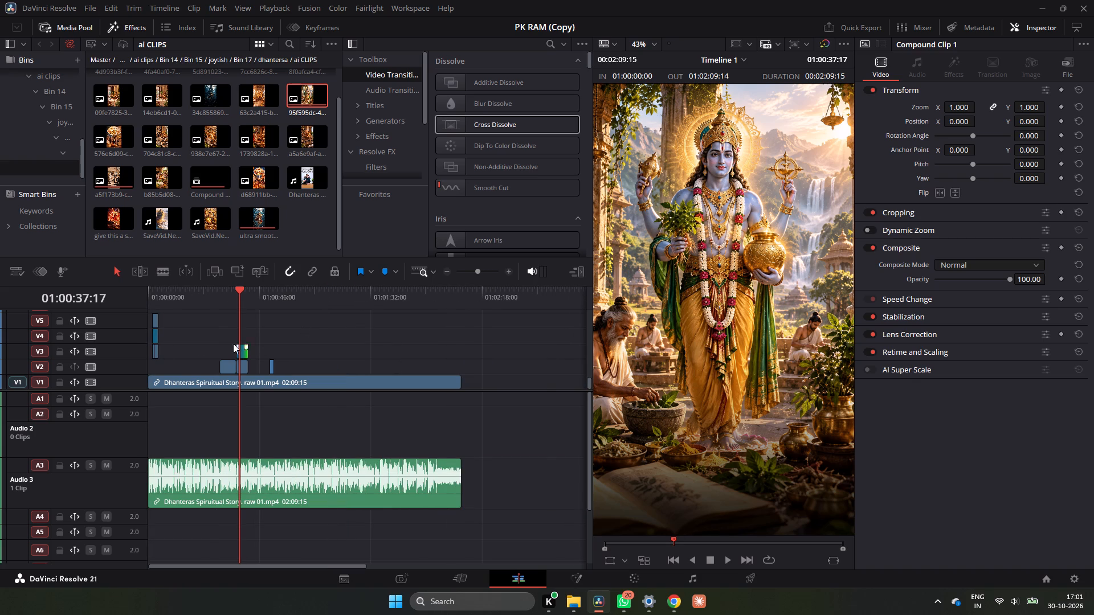
click(157, 298)
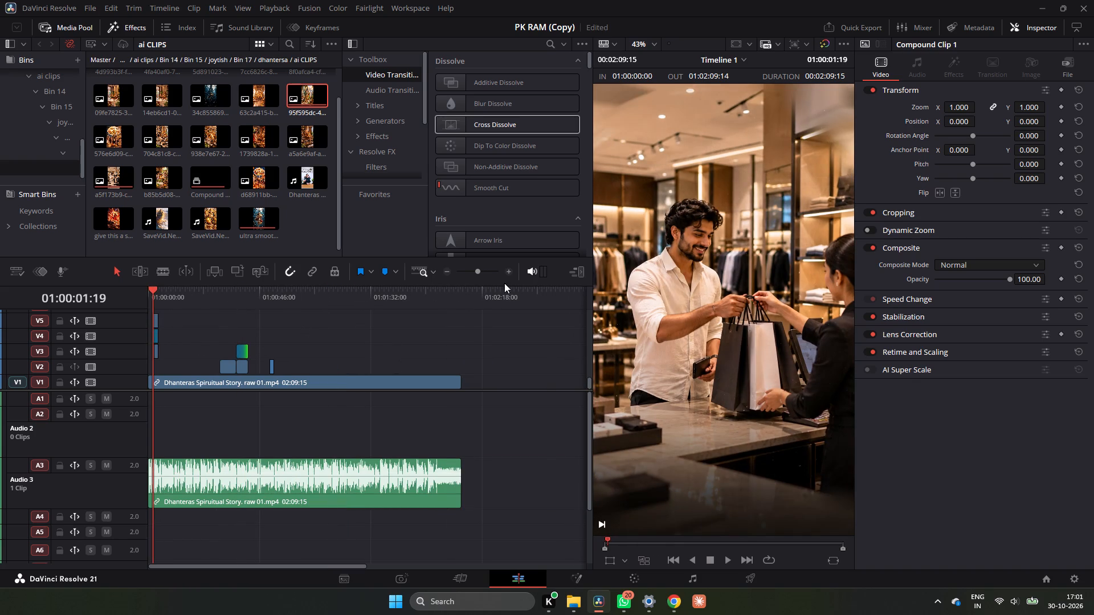
click(508, 277)
double_click(509, 270)
click(185, 326)
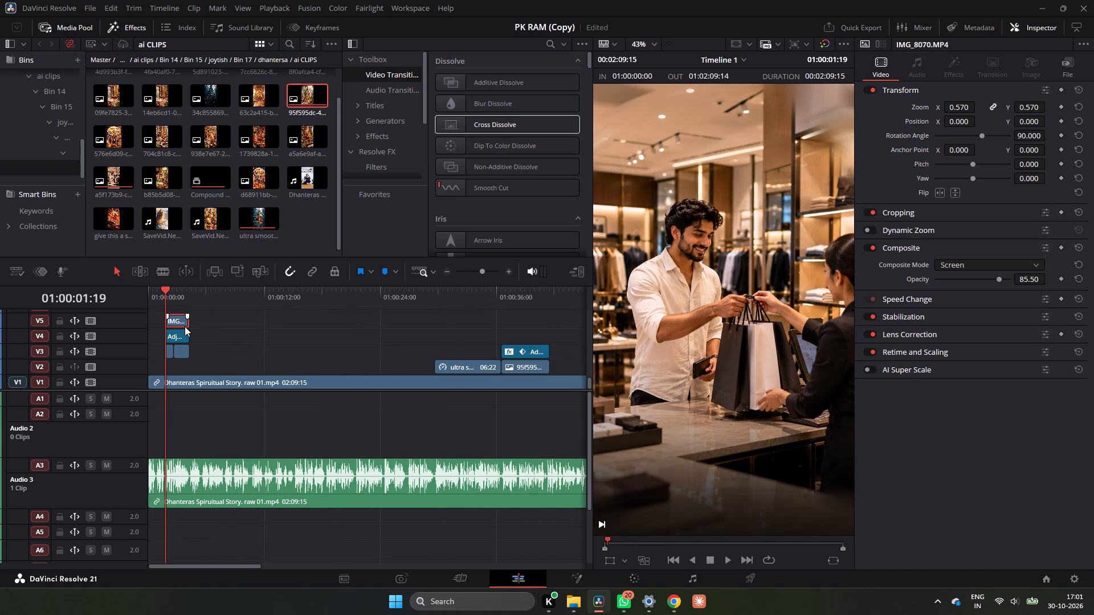
alt+drag(176, 323, 510, 333)
drag(525, 340, 548, 342)
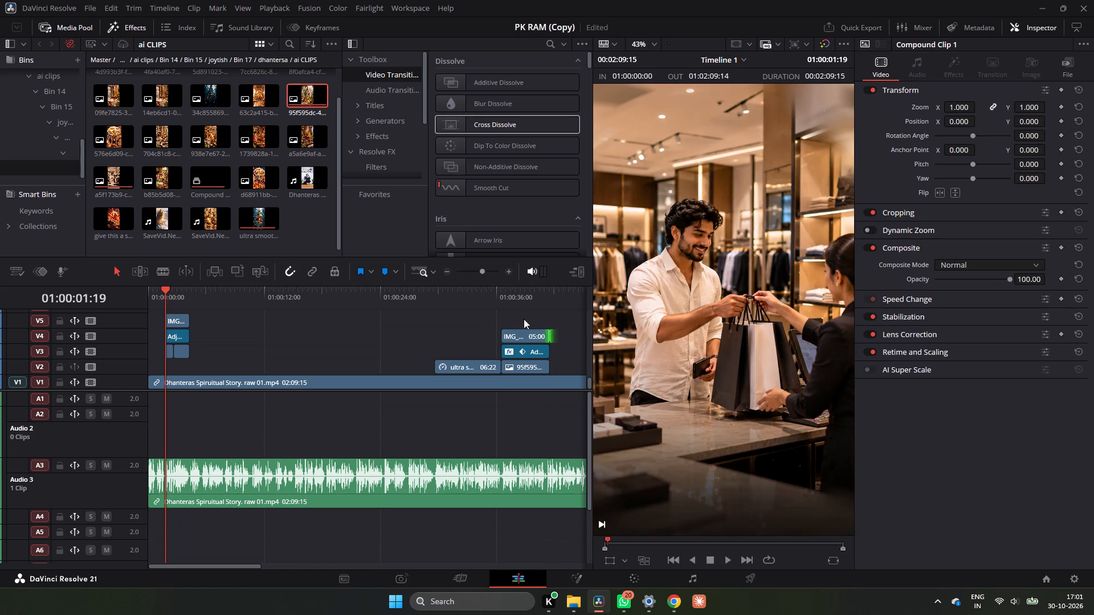
click(504, 299)
key(space)
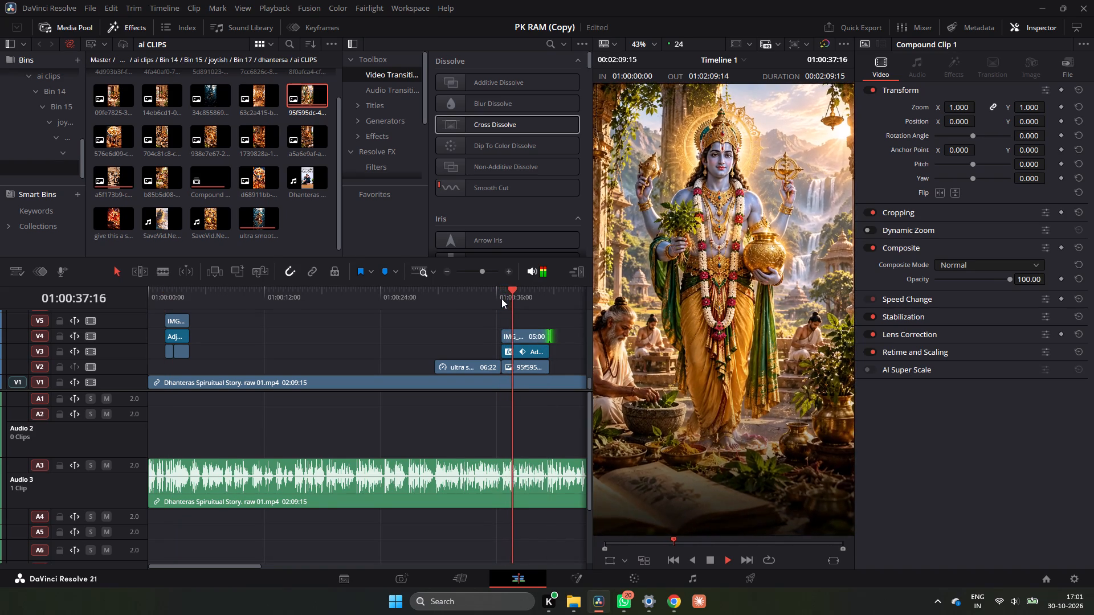
key(space)
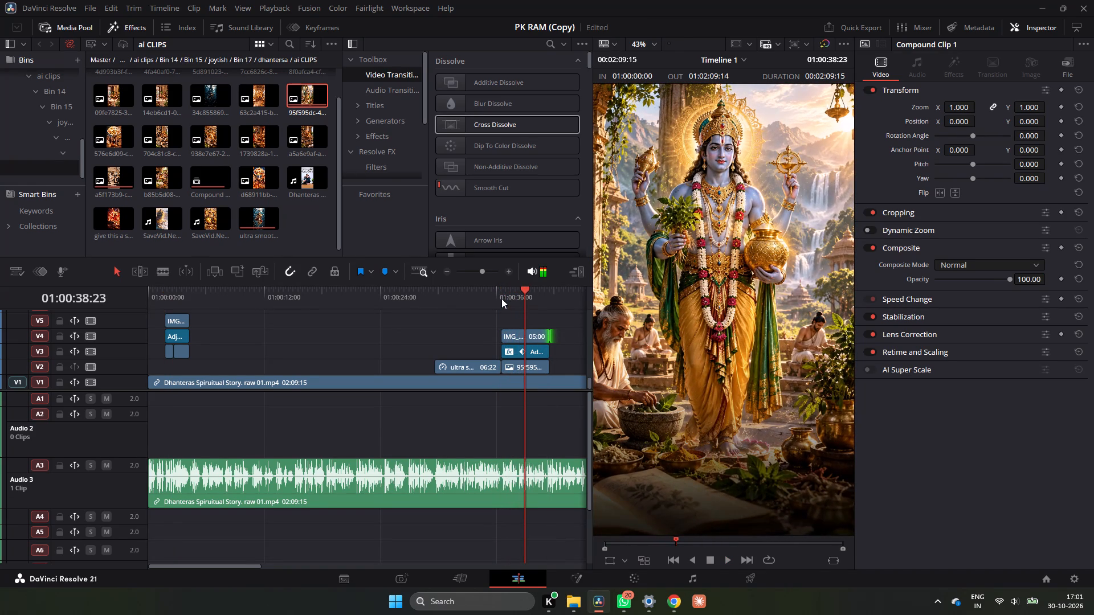
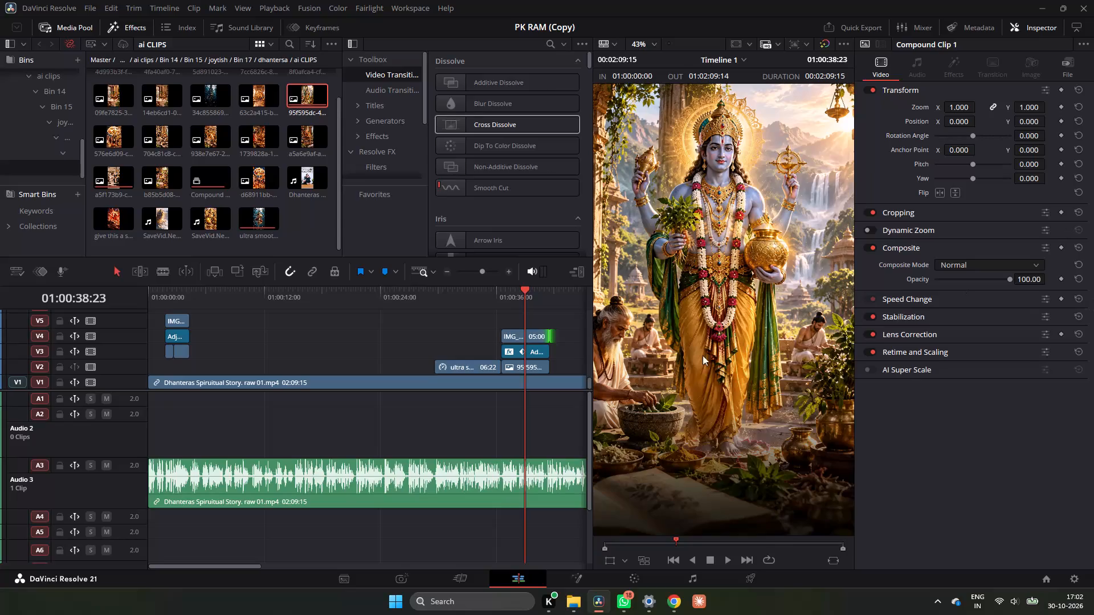
Play back the stacked section and delete the deity still, adjustment clip and IMG_8070 overlay placed after the V2 zoom-in clip.
click(499, 307)
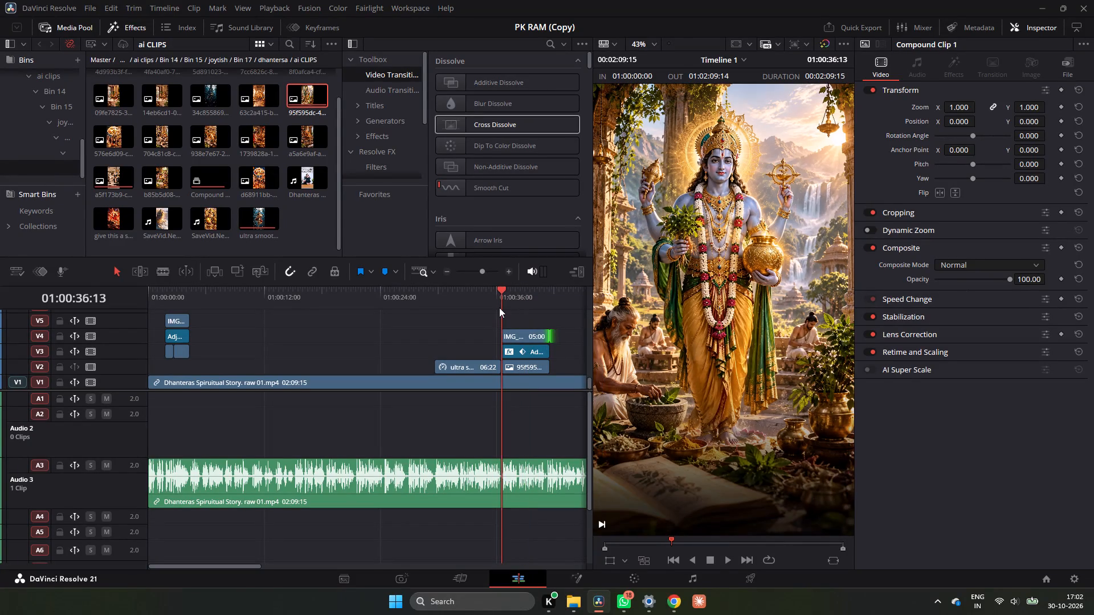
key(space)
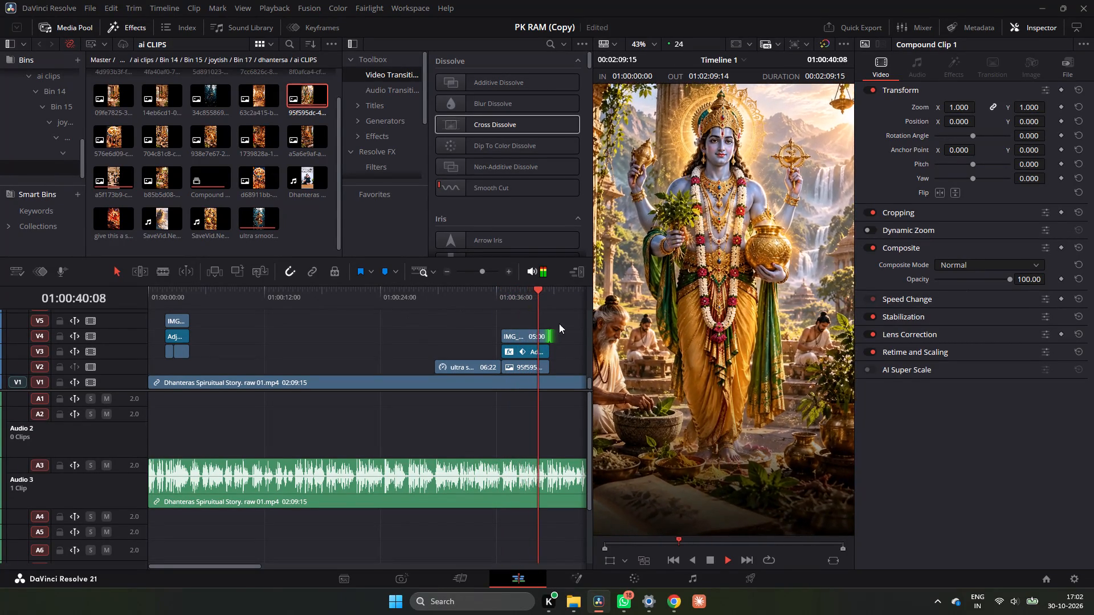
key(space)
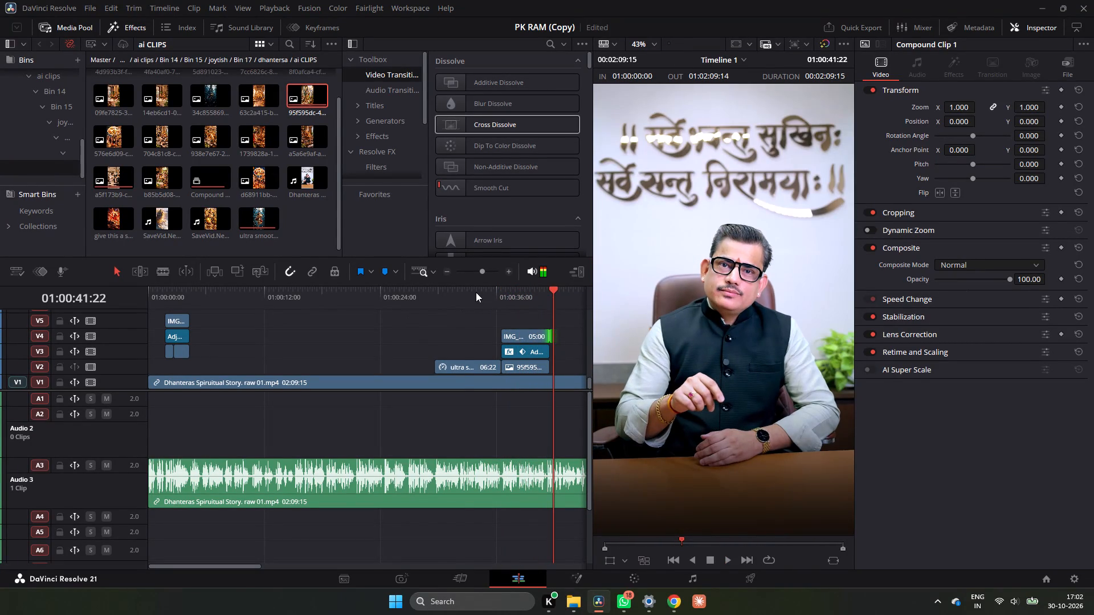
click(464, 290)
click(440, 293)
key(space)
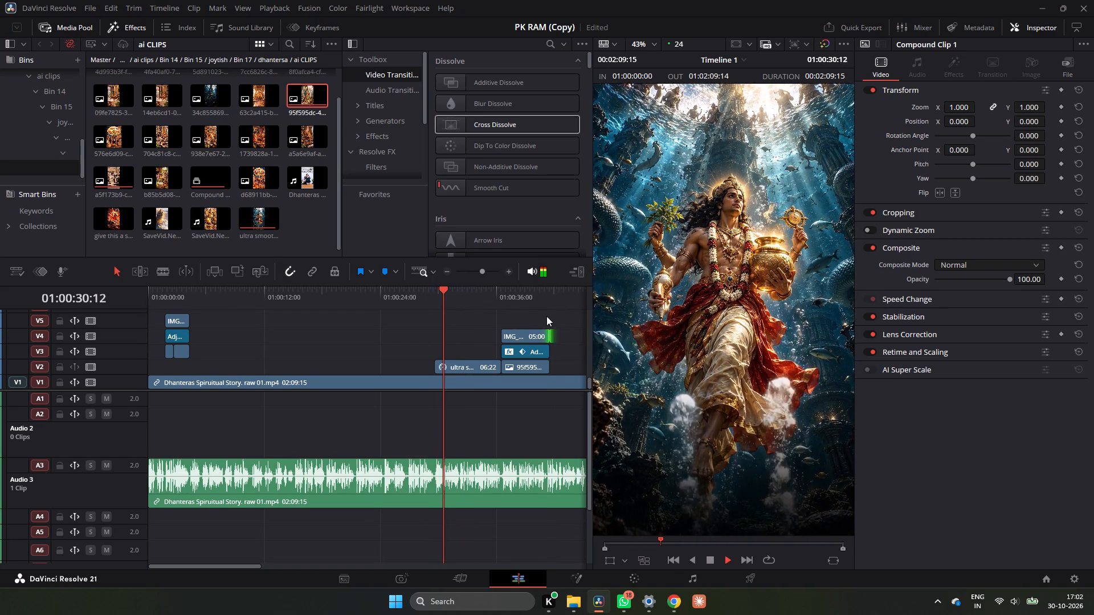
key(space)
drag(548, 316, 536, 361)
key(BackSpace)
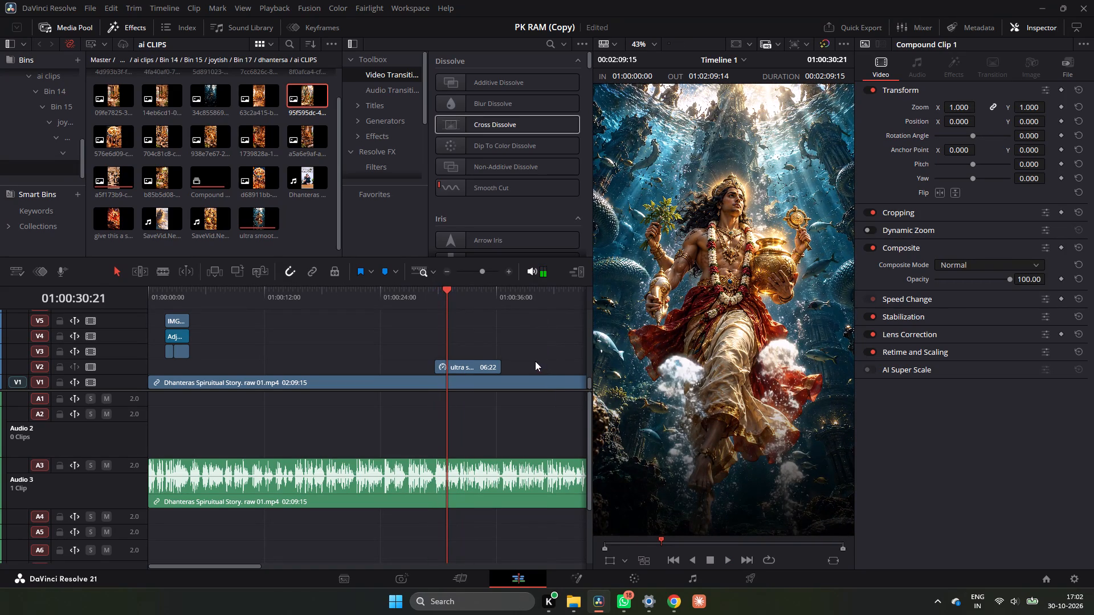
Split the V1 speaker video at 01:00:36:13, where the zoom-in clip ends, and select the part after the cut.
key(space)
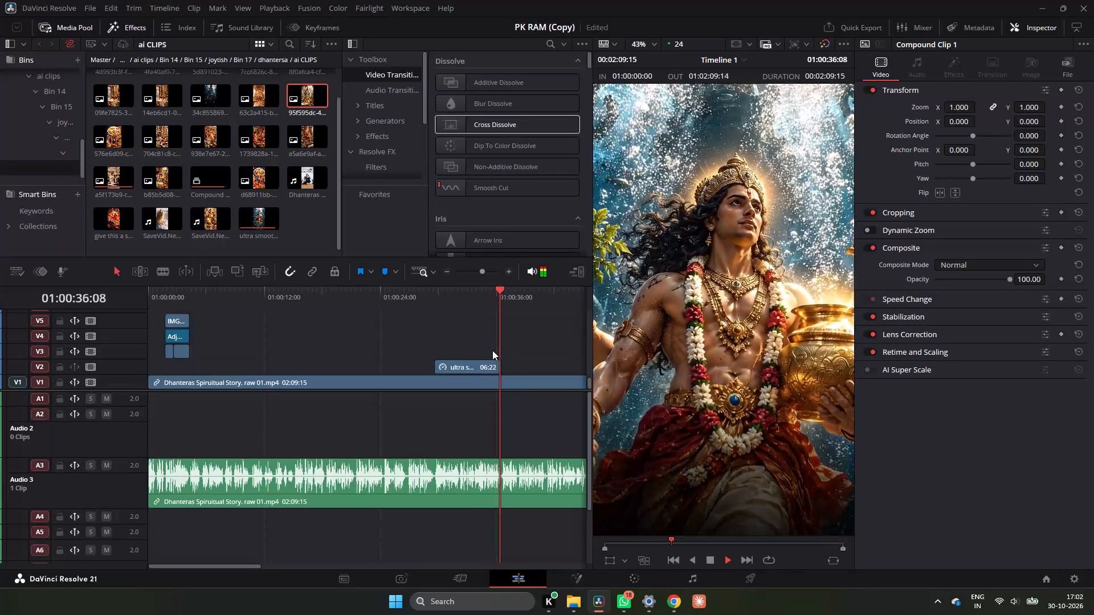
key(space)
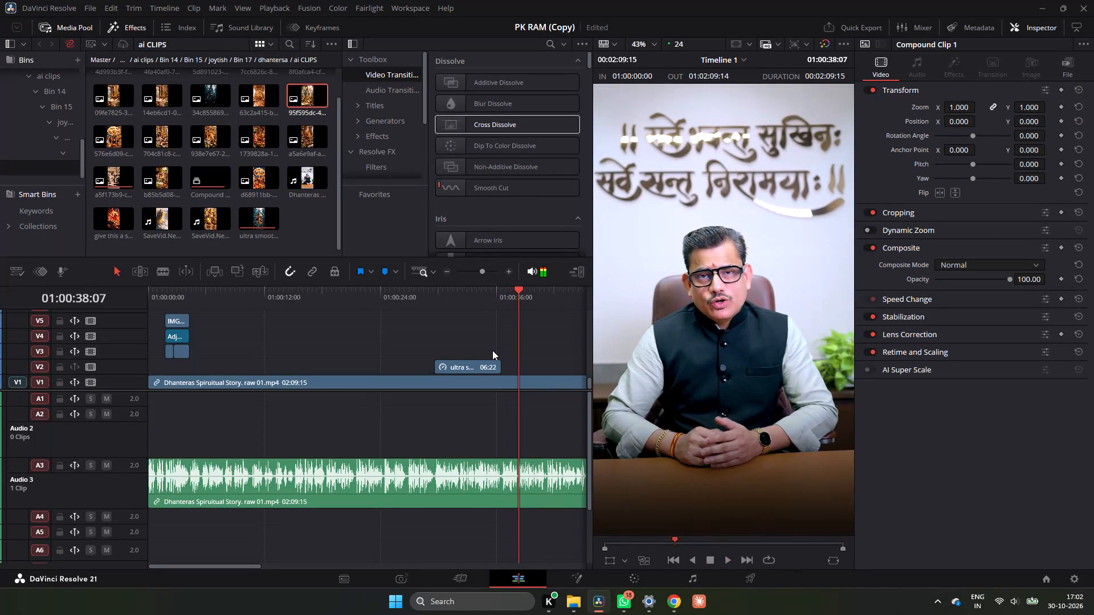
drag(514, 297, 507, 302)
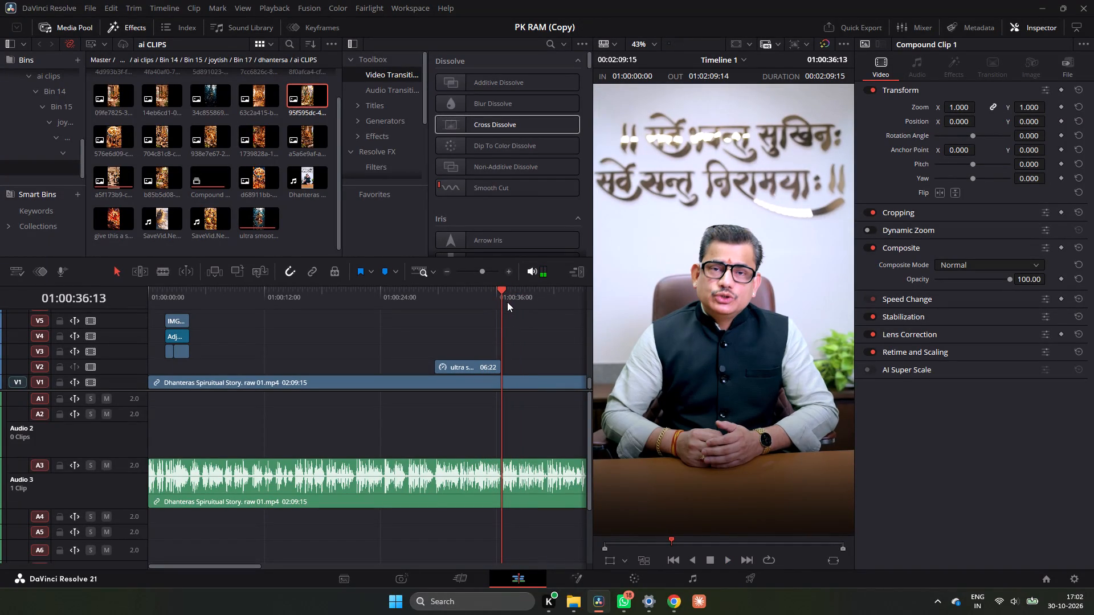
key(space)
key(space)
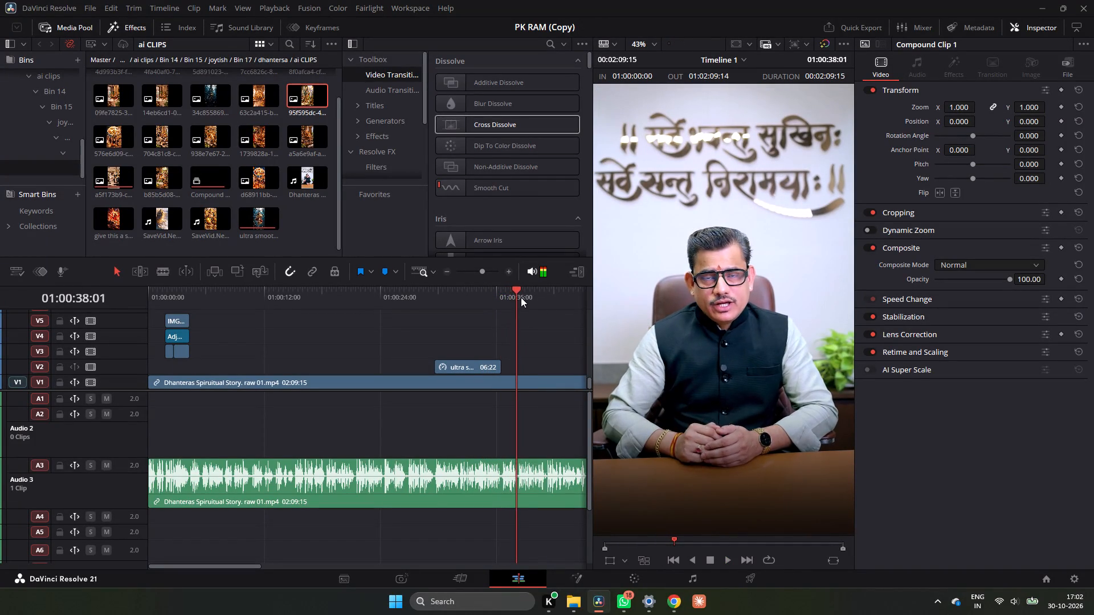
drag(520, 297, 504, 305)
click(516, 383)
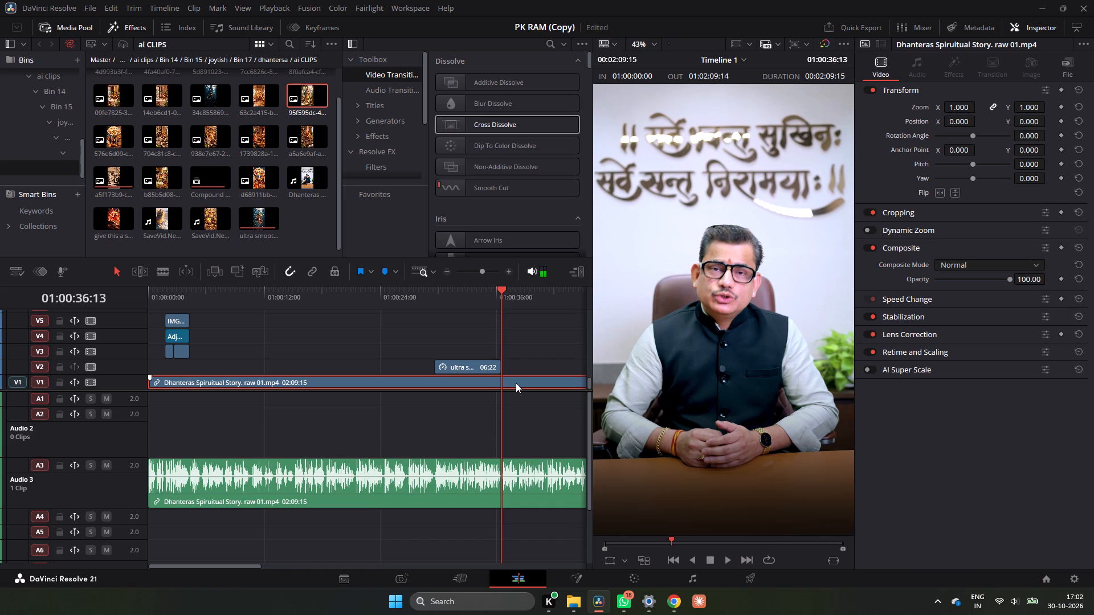
key(ctrl+b)
click(516, 383)
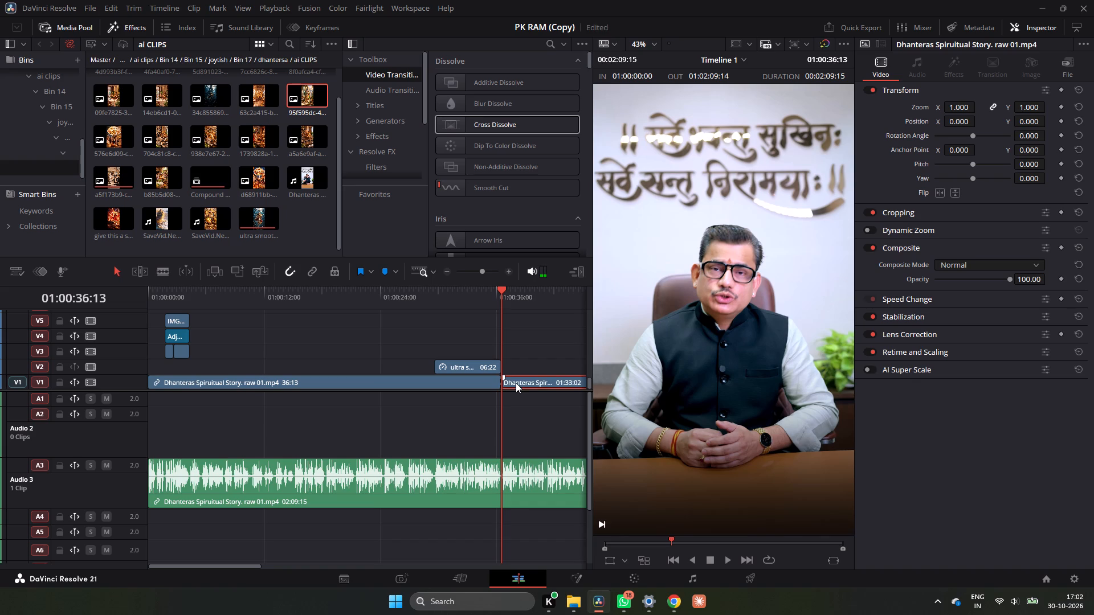
Play the speaker footage after the cut up to about 01:00:40:11, with the timeline zoomed in around it.
key(space)
key(space)
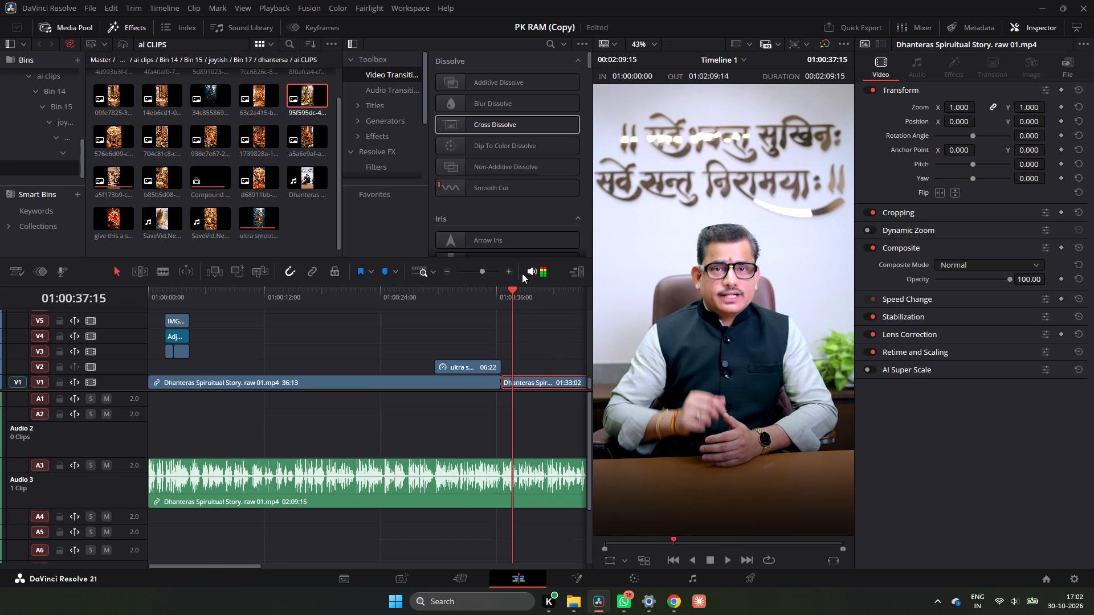
double_click(509, 269)
click(372, 301)
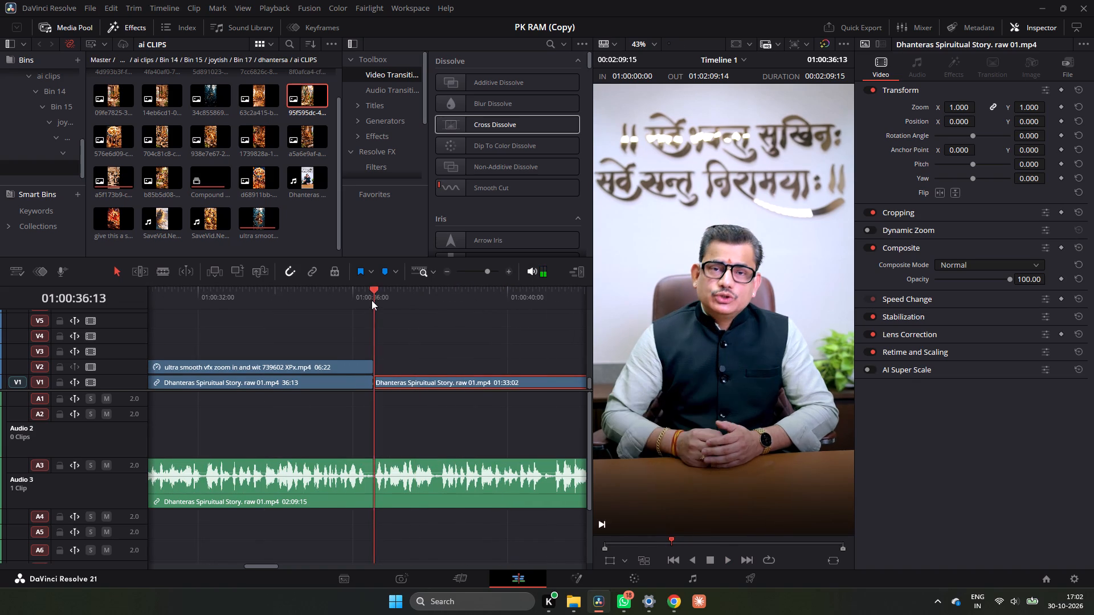
key(space)
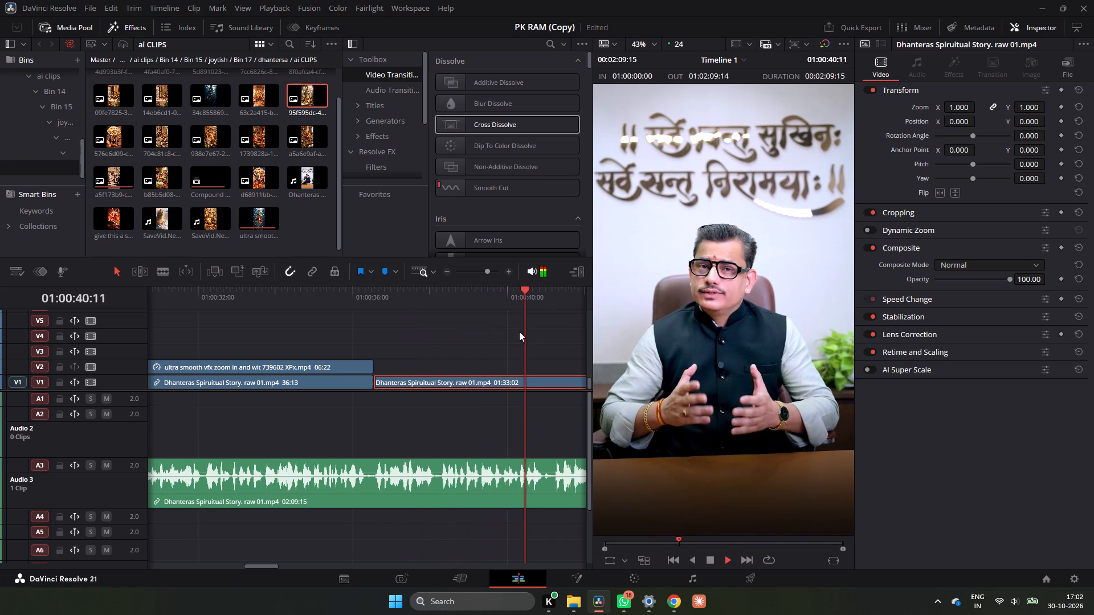
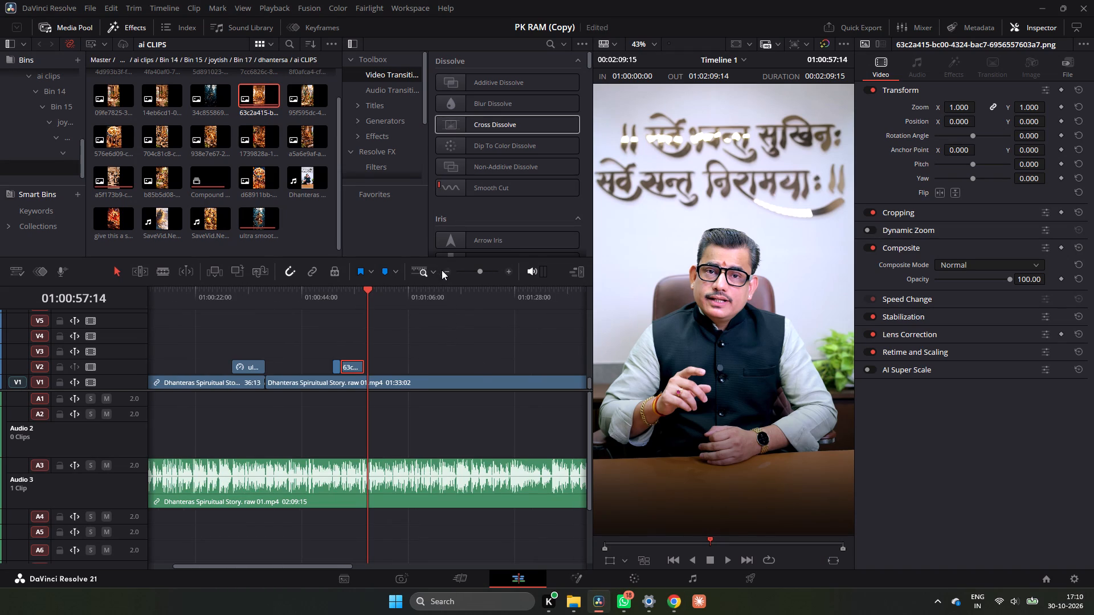
double_click(443, 270)
drag(234, 291, 156, 288)
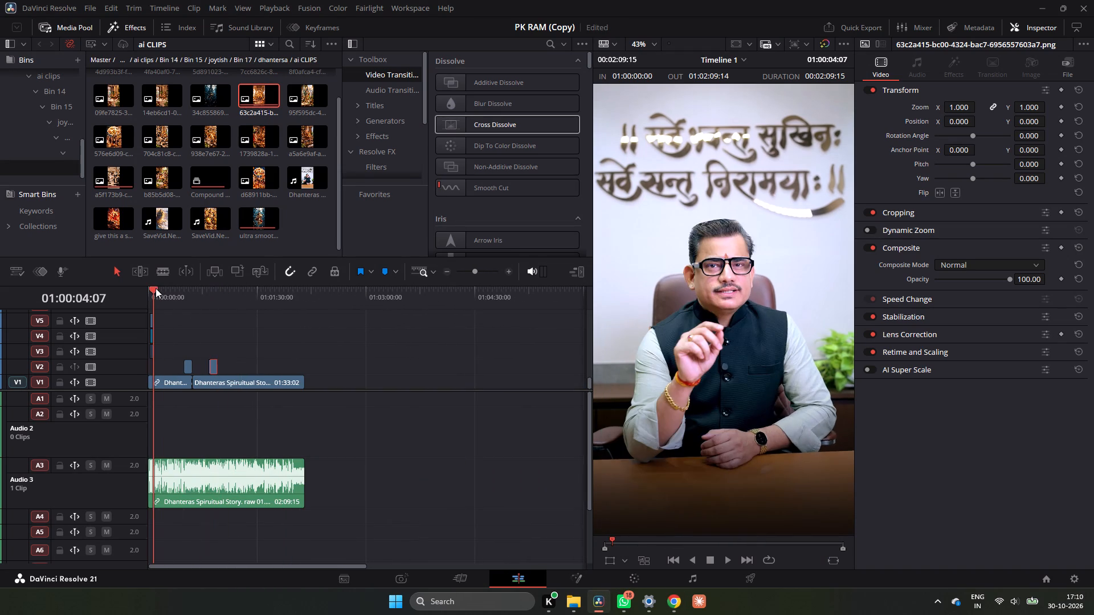
drag(156, 288, 148, 290)
key(space)
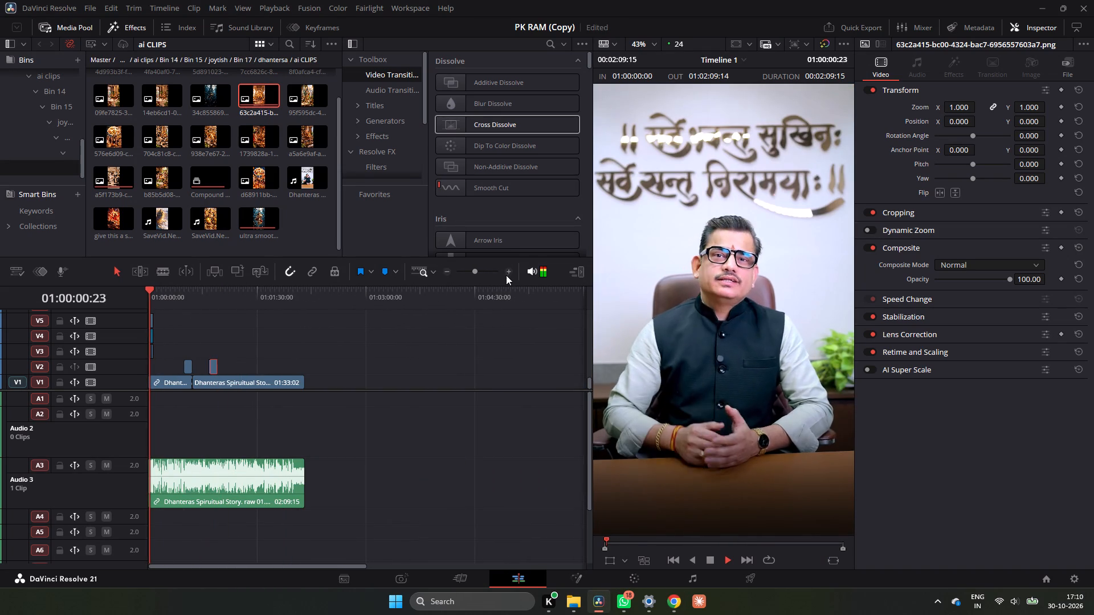
double_click(509, 270)
click(509, 269)
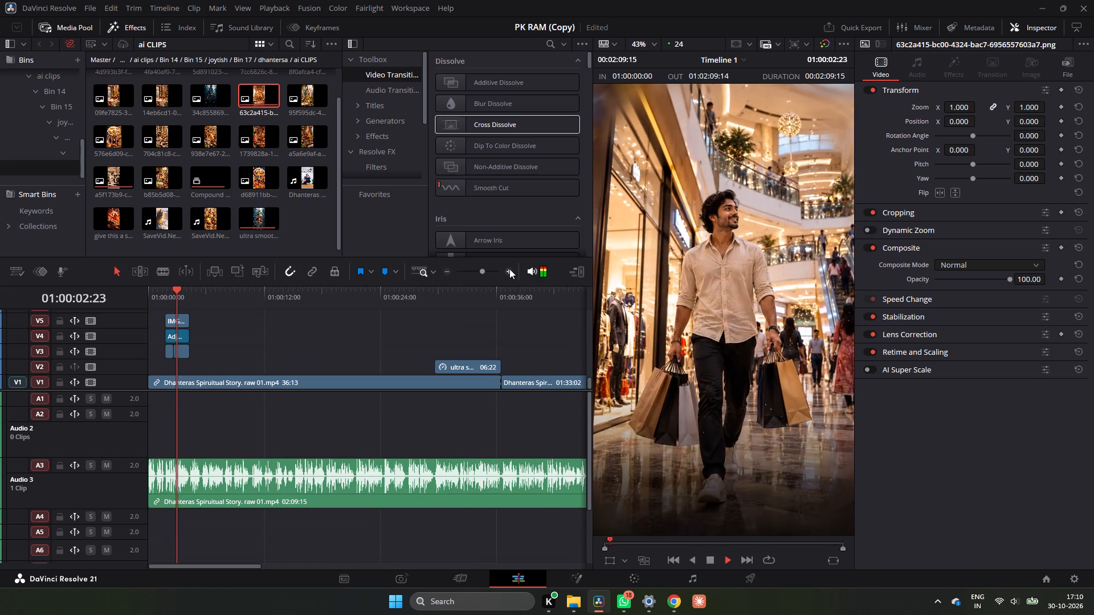
key(space)
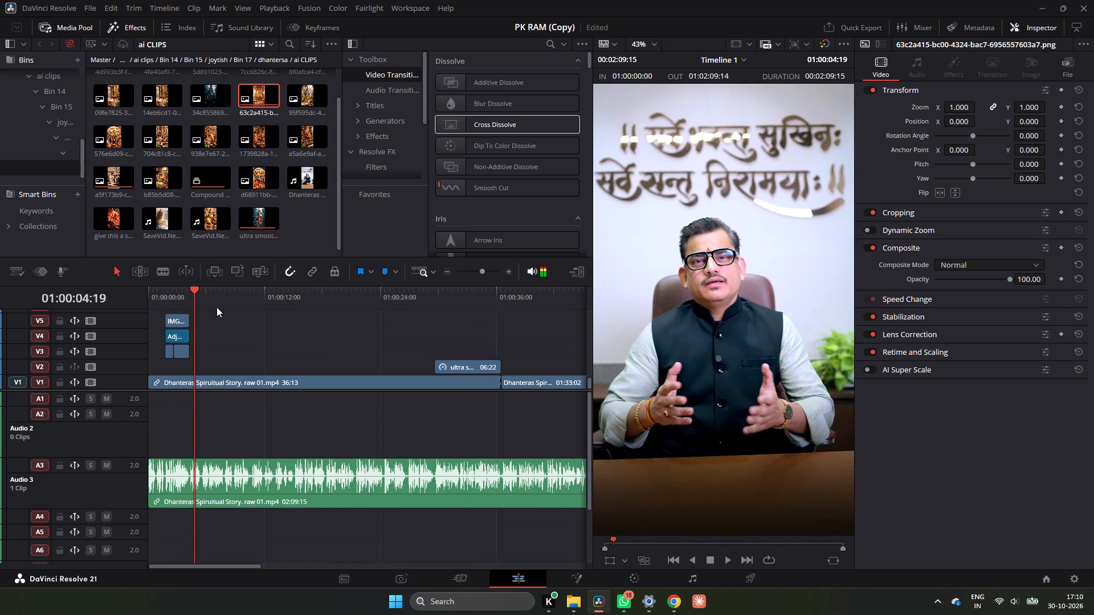
click(163, 290)
key(space)
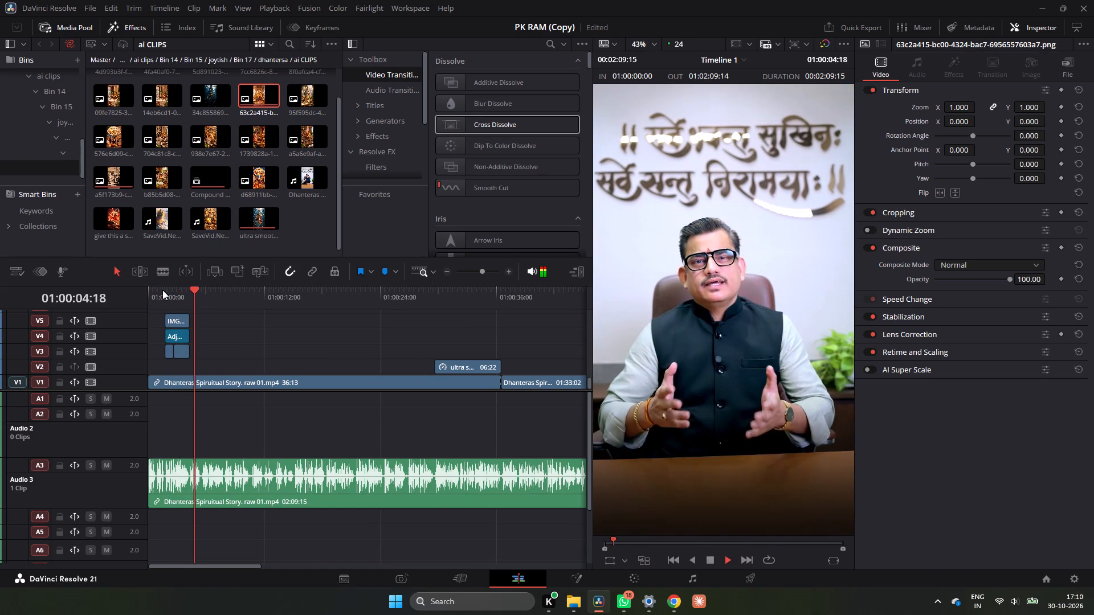
key(space)
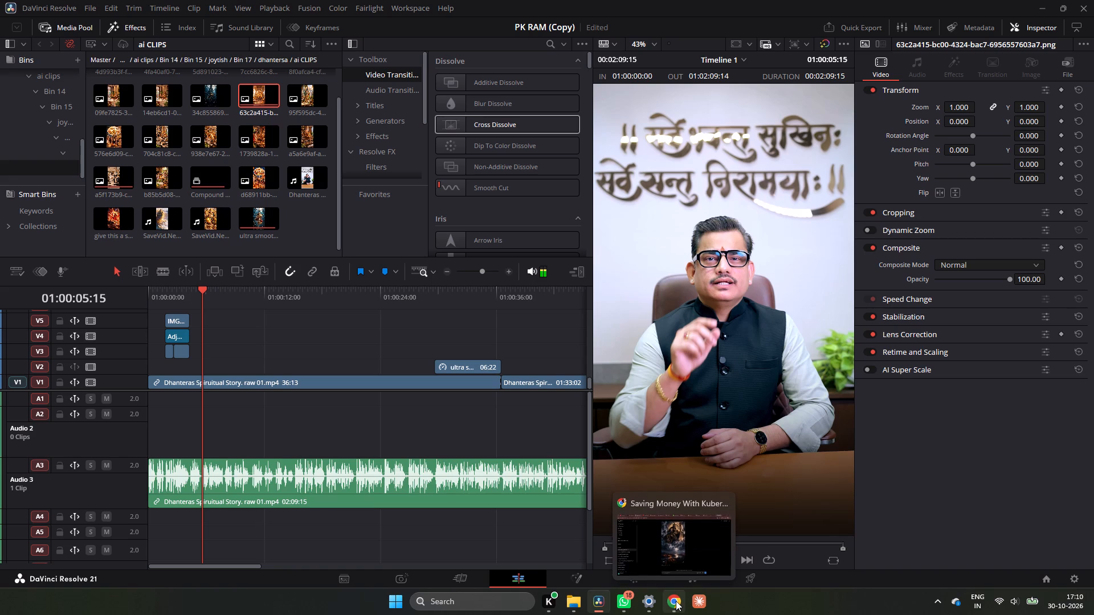